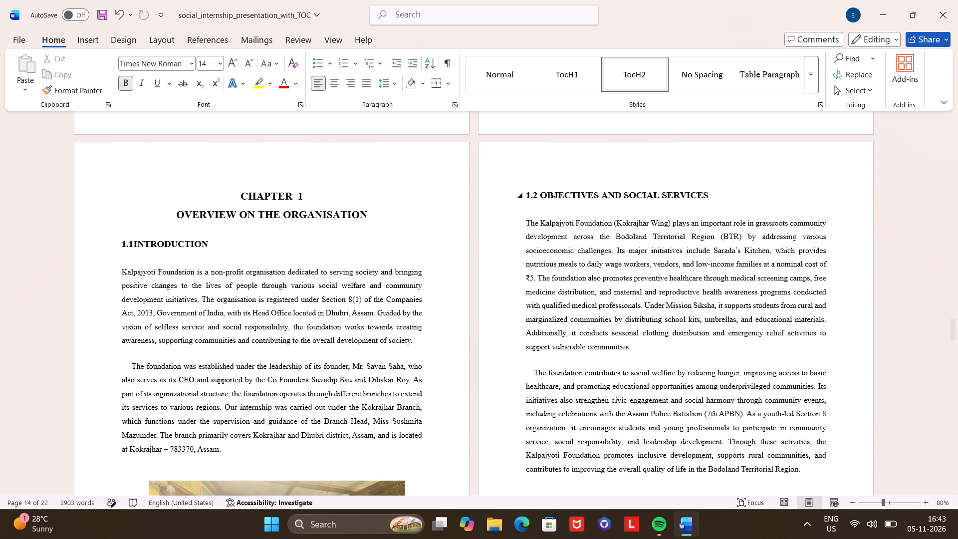
{"action": "key", "text": "BackSpace"}
{"action": "key", "text": "BackSpace"}
{"action": "key", "text": "BackSpace"}
{"action": "key", "text": "BackSpace"}
{"action": "key", "text": "BackSpace"}
{"action": "key", "text": "BackSpace"}
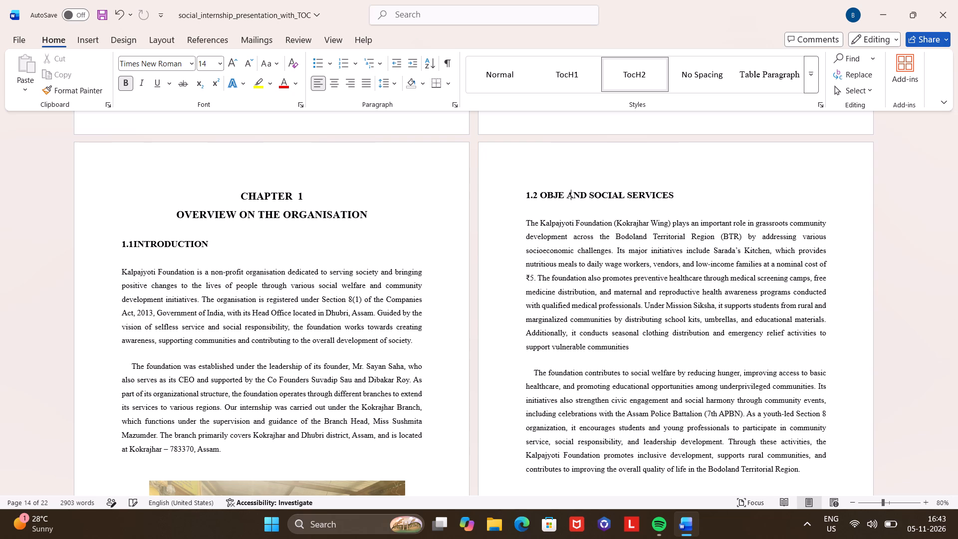
{"action": "key", "text": "BackSpace"}
{"action": "key", "text": "BackSpace"}
{"action": "key", "text": "BackSpace"}
{"action": "key", "text": "BackSpace"}
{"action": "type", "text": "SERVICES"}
Replace the last word of the section 1.2 heading, after SOCIAL, with IMPORTANCE.
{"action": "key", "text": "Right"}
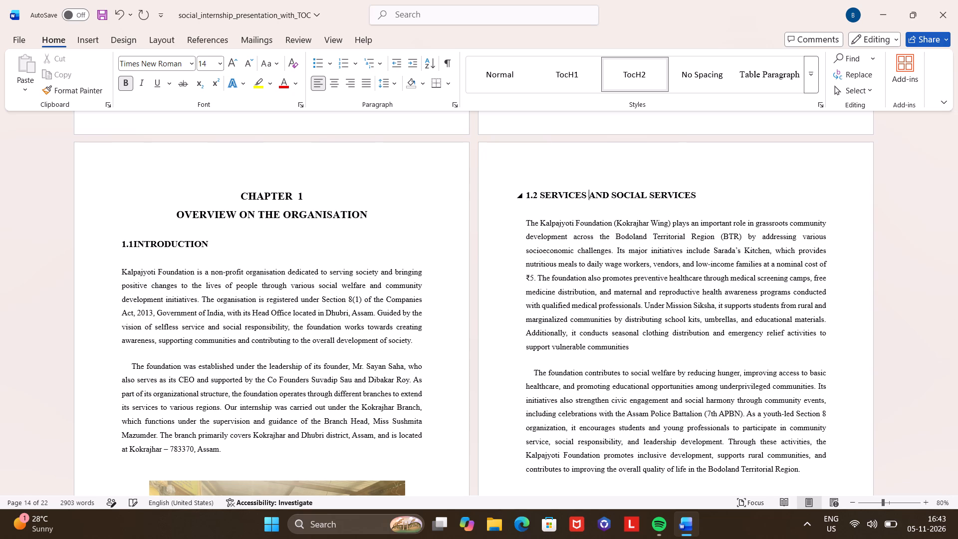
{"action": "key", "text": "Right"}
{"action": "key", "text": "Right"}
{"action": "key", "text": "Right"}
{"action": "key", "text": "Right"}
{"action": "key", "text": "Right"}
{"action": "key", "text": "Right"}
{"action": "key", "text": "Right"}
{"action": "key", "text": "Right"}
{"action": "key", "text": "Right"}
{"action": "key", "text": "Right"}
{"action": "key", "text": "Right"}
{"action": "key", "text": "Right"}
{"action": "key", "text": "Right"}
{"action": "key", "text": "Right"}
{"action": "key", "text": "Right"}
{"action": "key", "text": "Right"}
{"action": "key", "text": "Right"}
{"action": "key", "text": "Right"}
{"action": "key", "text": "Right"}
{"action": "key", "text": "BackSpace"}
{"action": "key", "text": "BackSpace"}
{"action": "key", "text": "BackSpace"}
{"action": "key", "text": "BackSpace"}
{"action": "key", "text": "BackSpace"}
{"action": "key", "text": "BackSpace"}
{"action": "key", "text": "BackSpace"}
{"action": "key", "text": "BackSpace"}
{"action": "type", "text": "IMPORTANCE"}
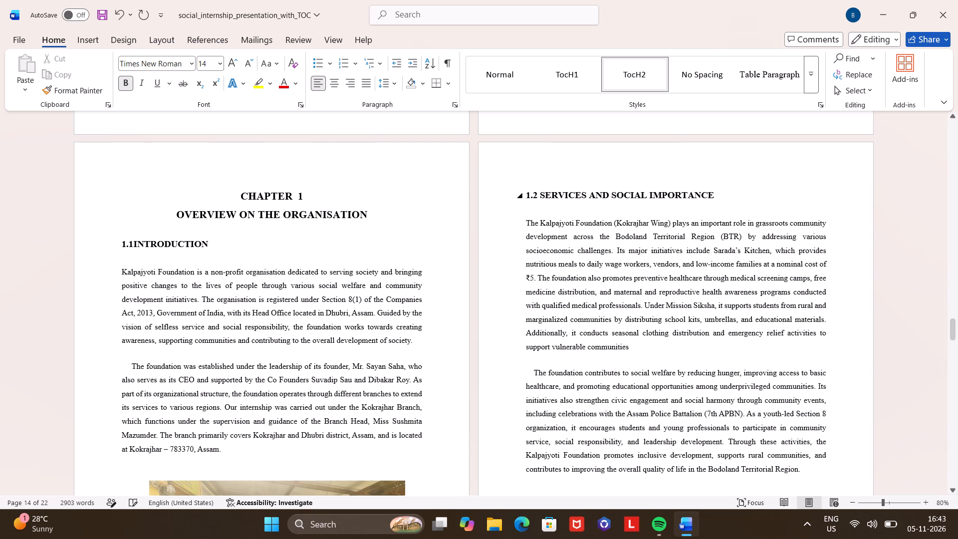
Look through the Chapter 2 pages and locate the blank space after section 2.3 on the awareness session and distribution drive.
{"action": "scroll", "coordinate": [676, 199], "scroll_direction": "down", "scroll_amount": 5}
{"action": "scroll", "coordinate": [676, 199], "scroll_direction": "up", "scroll_amount": 1}
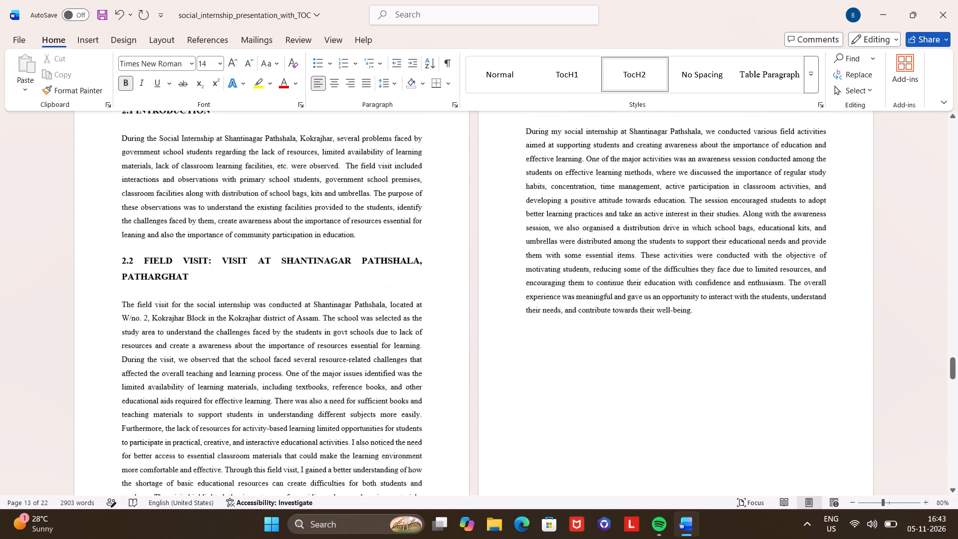
{"action": "scroll", "coordinate": [676, 199], "scroll_direction": "up", "scroll_amount": 1}
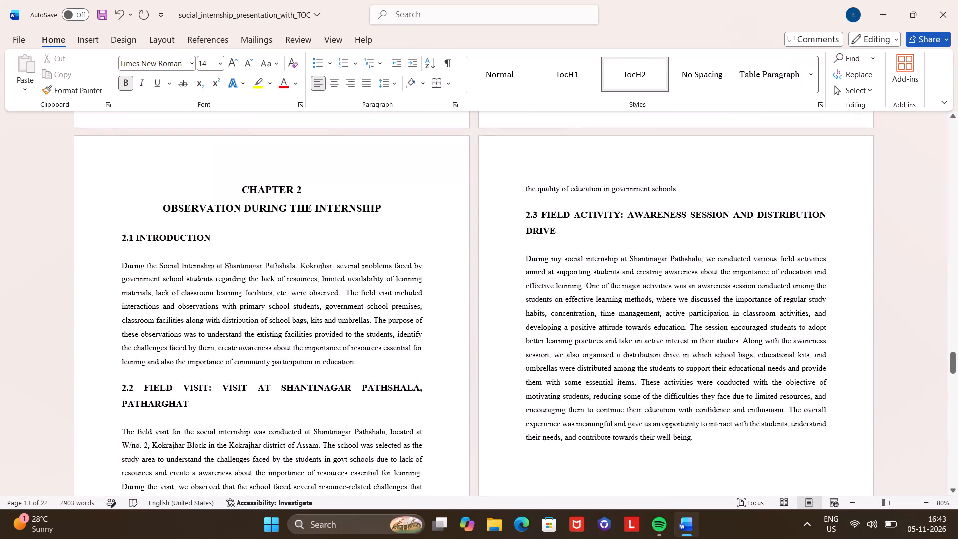
{"action": "scroll", "coordinate": [507, 206], "scroll_direction": "down", "scroll_amount": 1}
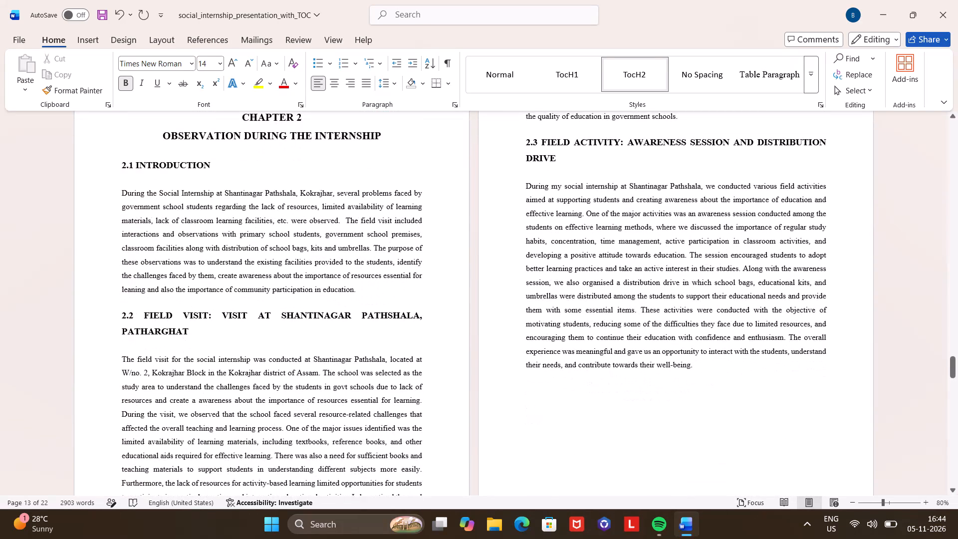
{"action": "scroll", "coordinate": [507, 206], "scroll_direction": "down", "scroll_amount": 1}
{"action": "scroll", "coordinate": [542, 163], "scroll_direction": "up", "scroll_amount": 1}
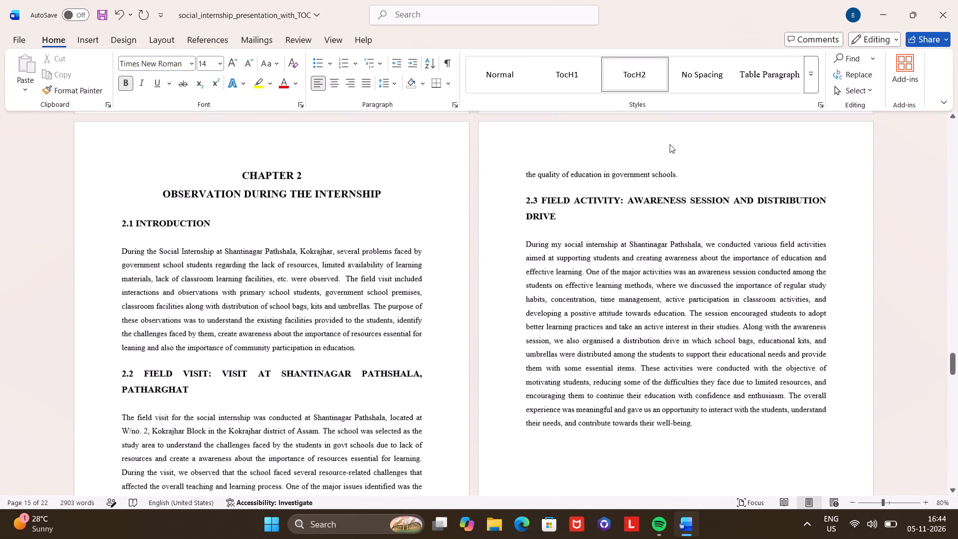
Place the text cursor in the blank space below the section 2.3 paragraph on the awareness session and distribution drive.
{"action": "left_click", "coordinate": [689, 177]}
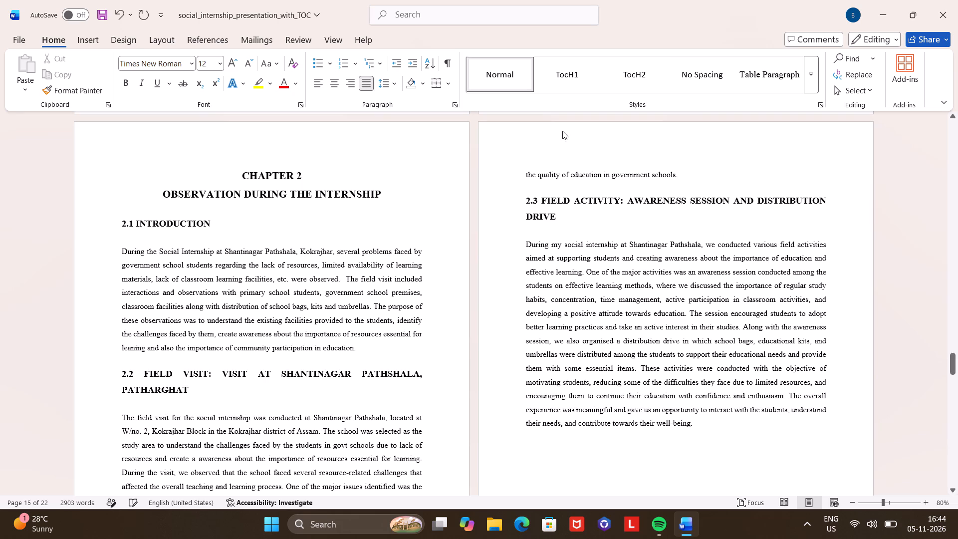
{"action": "scroll", "coordinate": [564, 344], "scroll_direction": "down", "scroll_amount": 1}
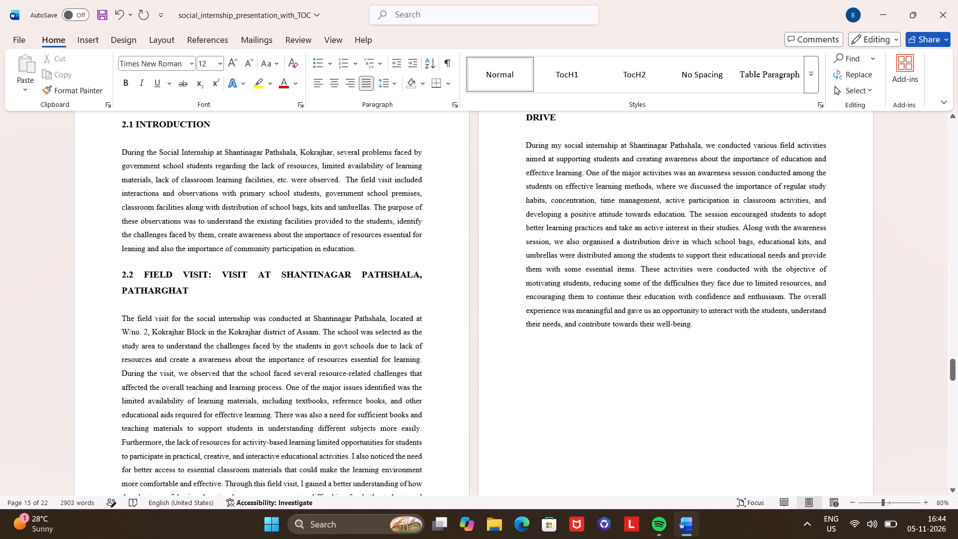
{"action": "left_click", "coordinate": [608, 390]}
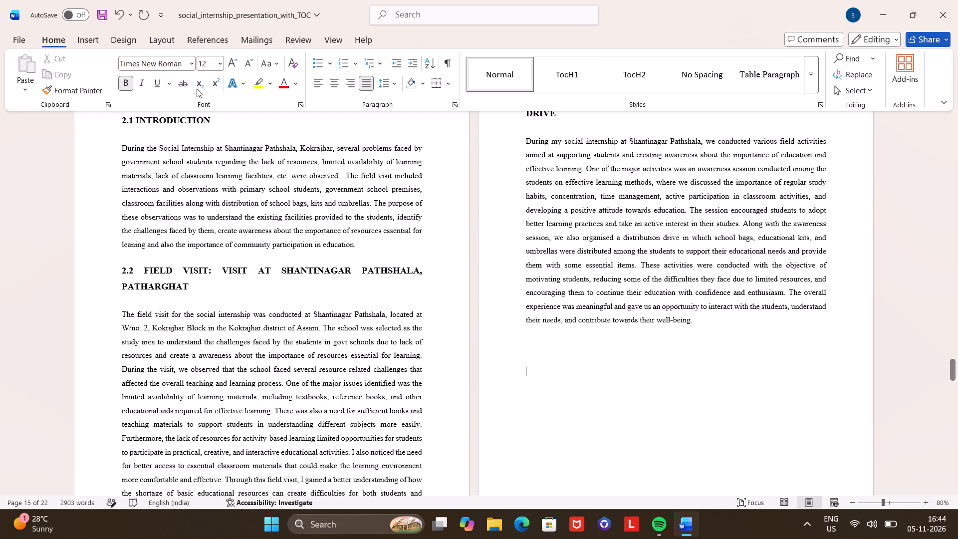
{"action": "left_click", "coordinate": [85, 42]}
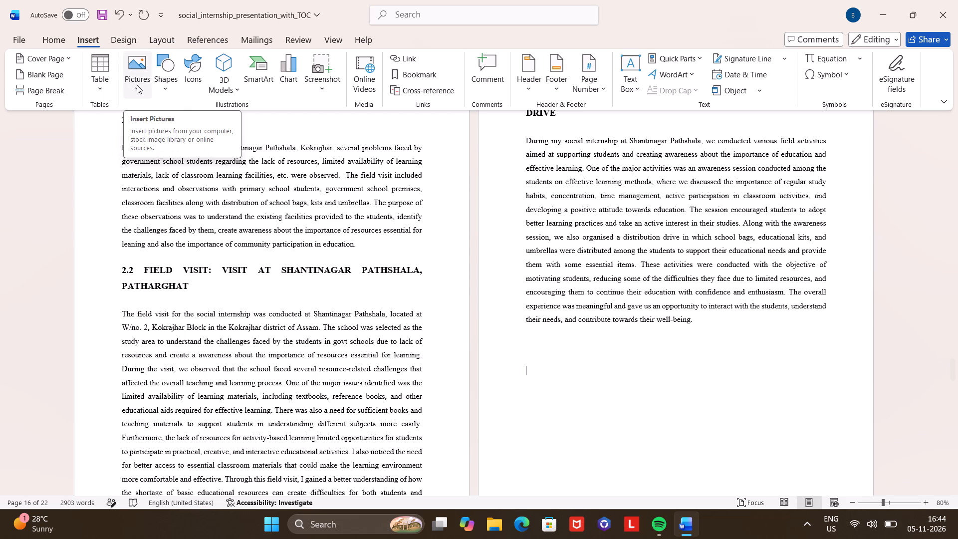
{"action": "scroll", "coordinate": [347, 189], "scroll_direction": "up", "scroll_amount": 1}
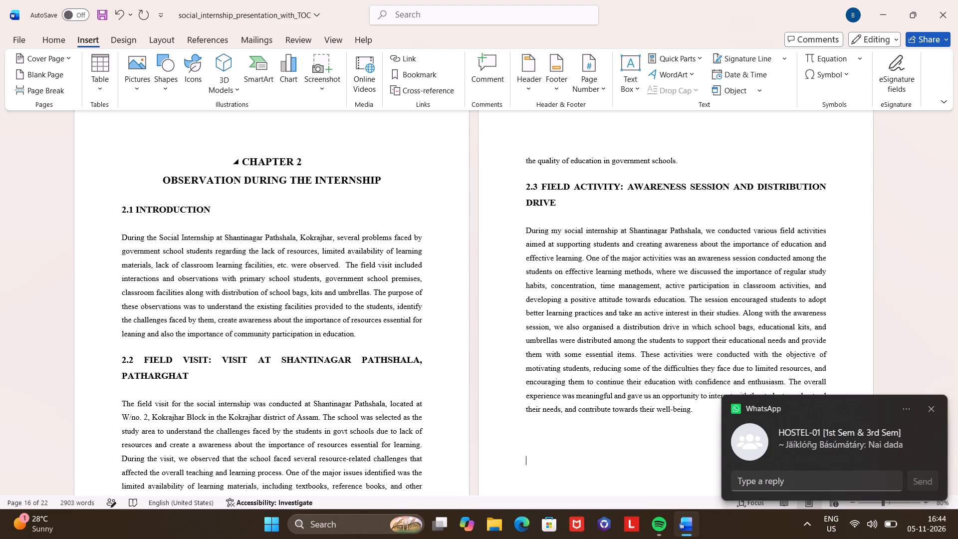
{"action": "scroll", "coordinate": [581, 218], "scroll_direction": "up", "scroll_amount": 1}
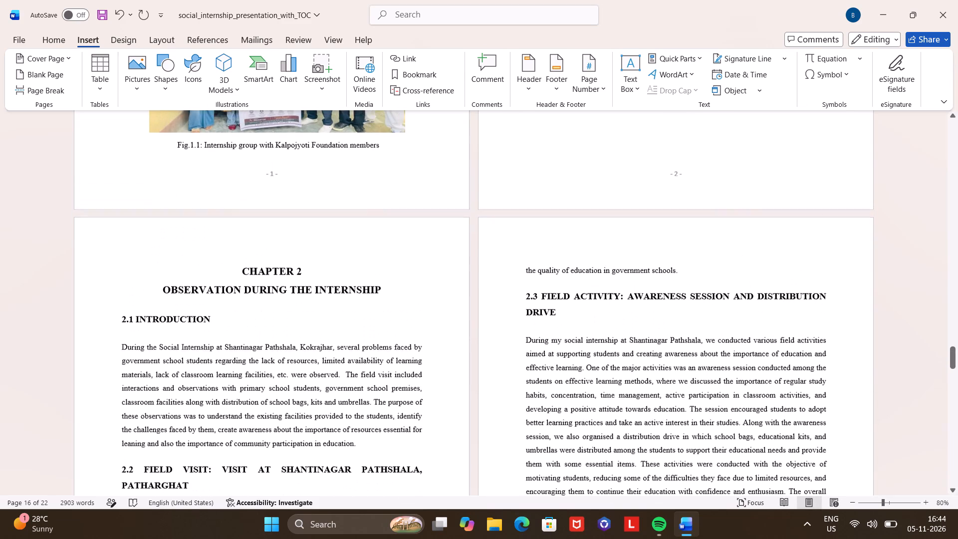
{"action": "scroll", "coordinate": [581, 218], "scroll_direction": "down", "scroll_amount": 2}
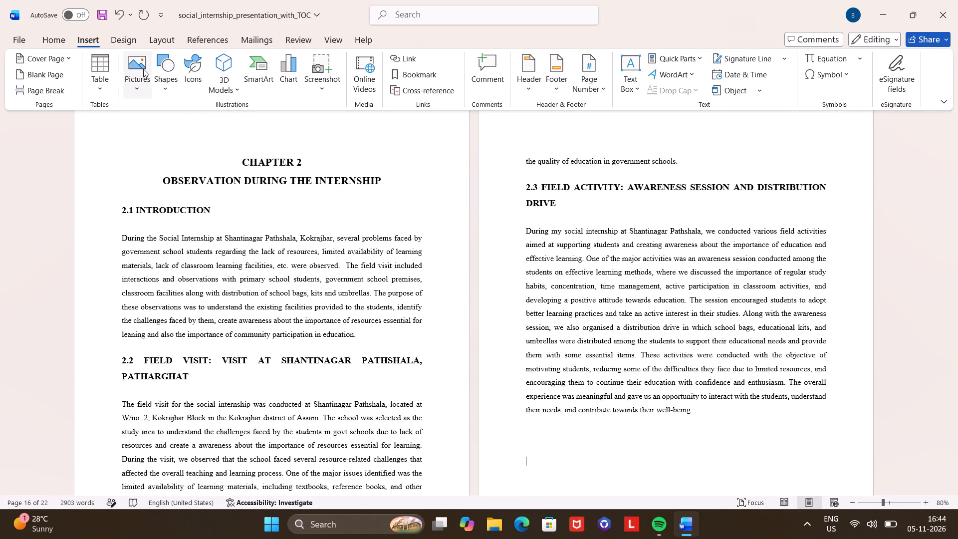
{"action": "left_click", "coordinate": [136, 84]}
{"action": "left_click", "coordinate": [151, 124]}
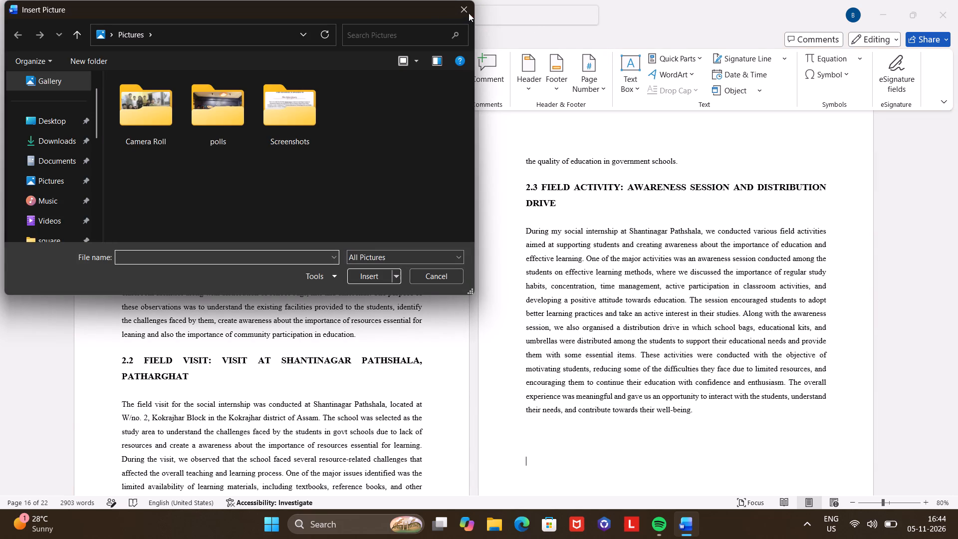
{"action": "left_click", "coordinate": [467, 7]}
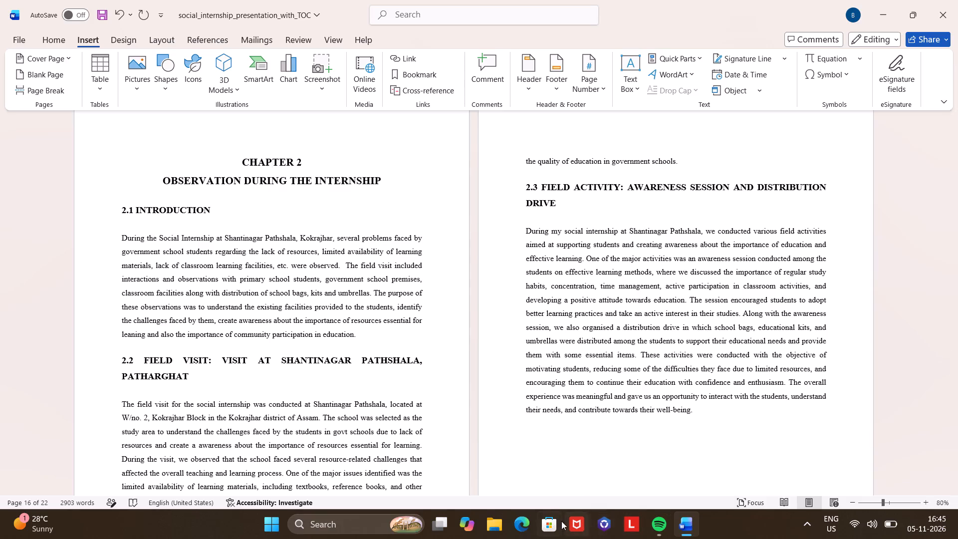
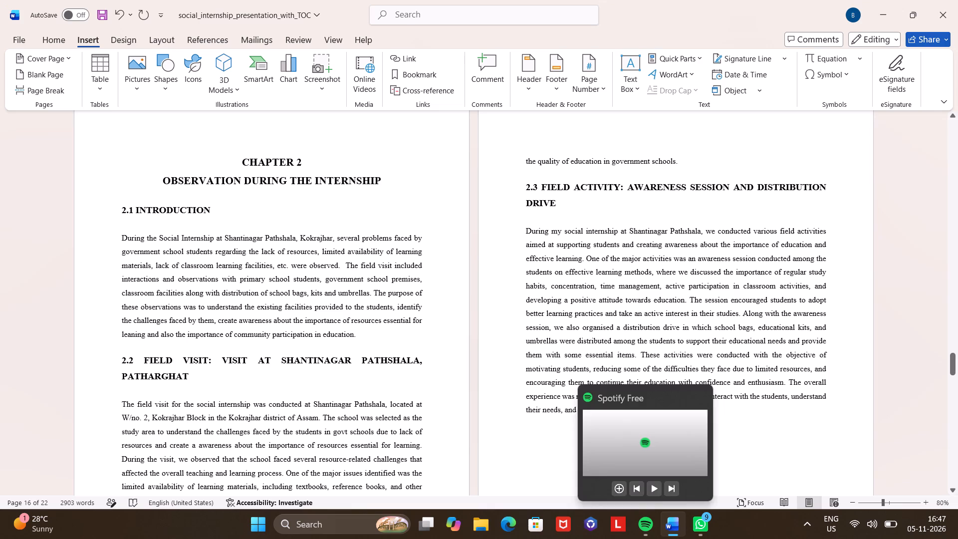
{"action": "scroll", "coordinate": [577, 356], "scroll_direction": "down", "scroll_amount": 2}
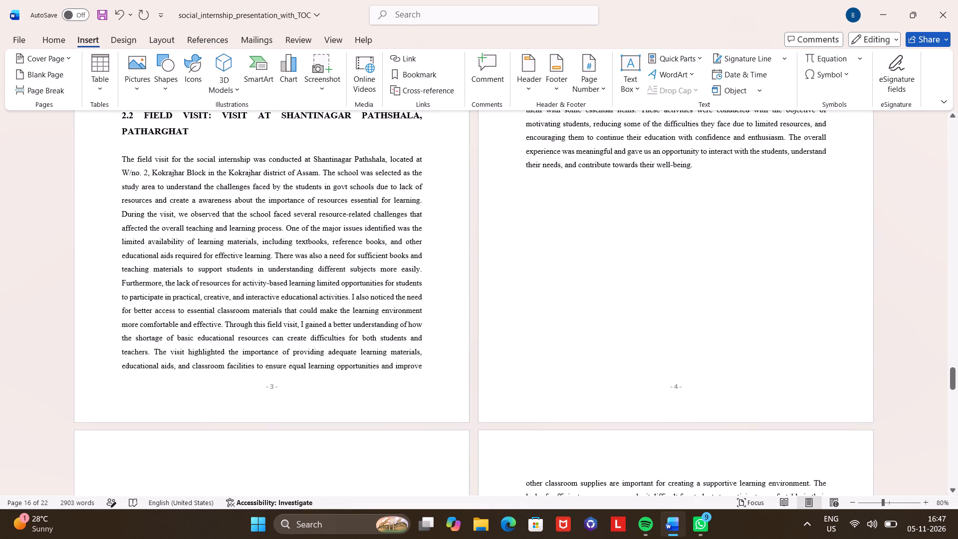
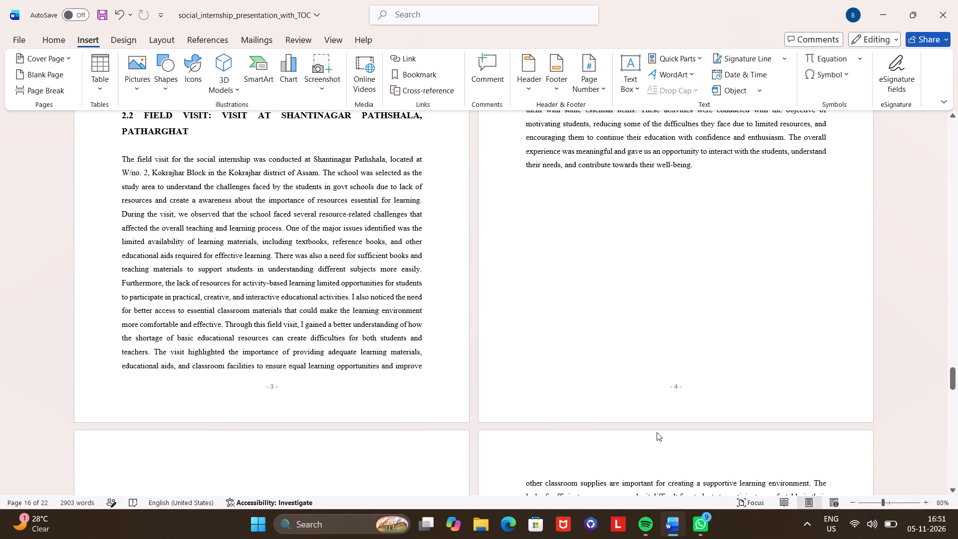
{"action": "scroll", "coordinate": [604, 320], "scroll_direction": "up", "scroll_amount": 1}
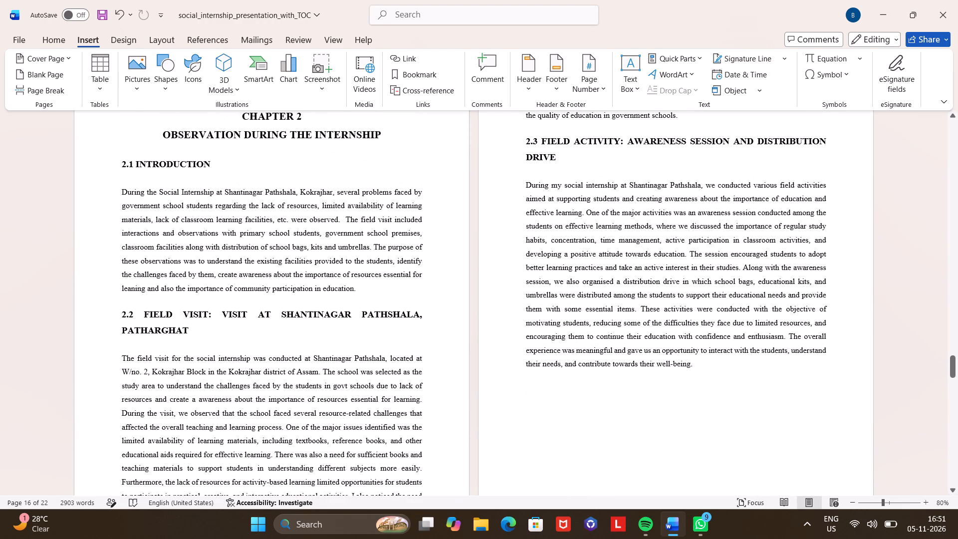
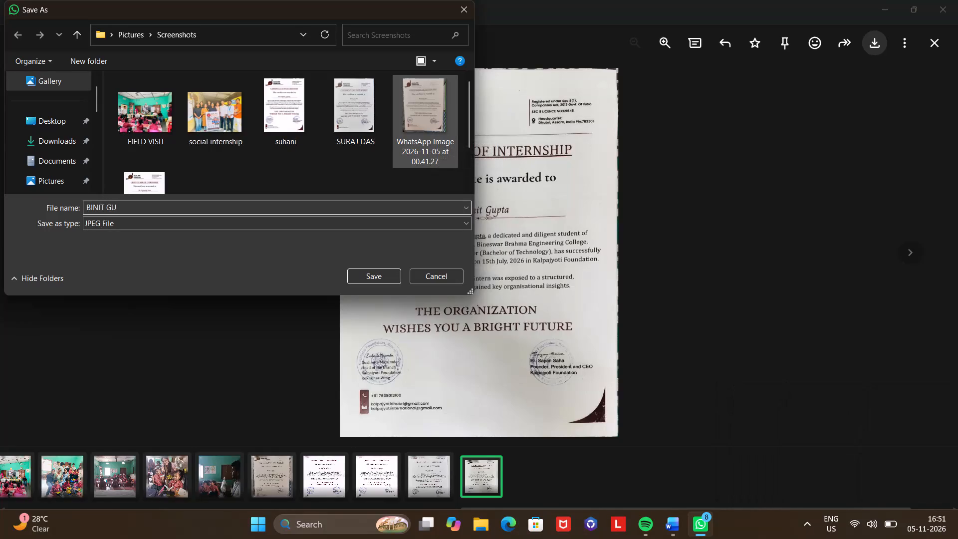
Enter the certificate recipient's full name as the file name for saving the internship certificate image as a JPEG in the Screenshots folder.
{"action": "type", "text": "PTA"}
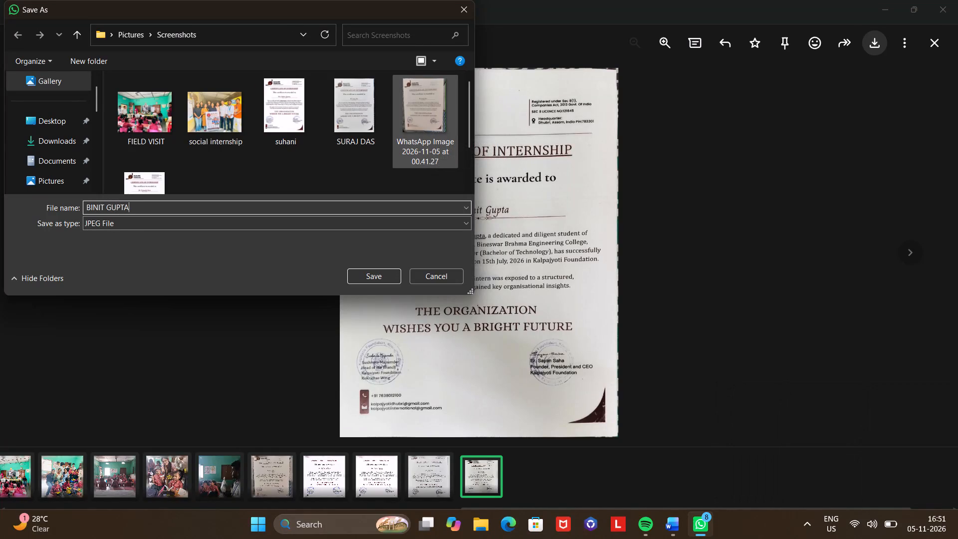
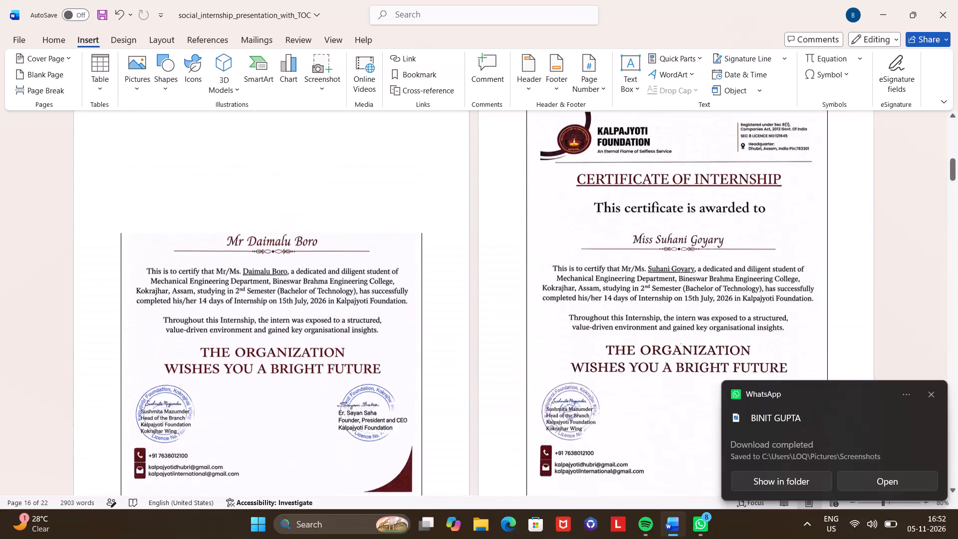
Insert Suraj's internship certificate image from the Screenshots folder below the first empty CERTIFICATE FROM THE ORGANISATION heading, after page iii.
{"action": "scroll", "coordinate": [594, 235], "scroll_direction": "down", "scroll_amount": 4}
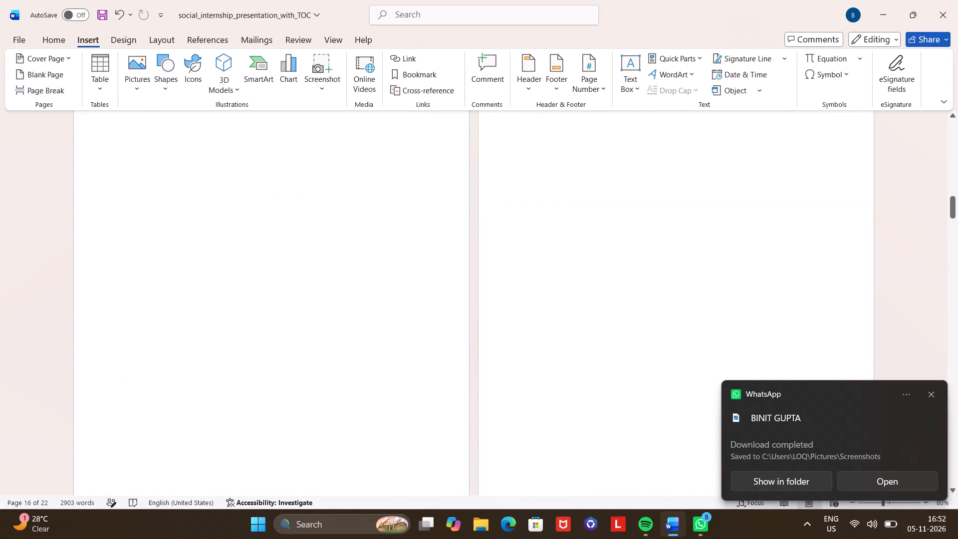
{"action": "scroll", "coordinate": [358, 287], "scroll_direction": "up", "scroll_amount": 2}
{"action": "scroll", "coordinate": [295, 389], "scroll_direction": "down", "scroll_amount": 1}
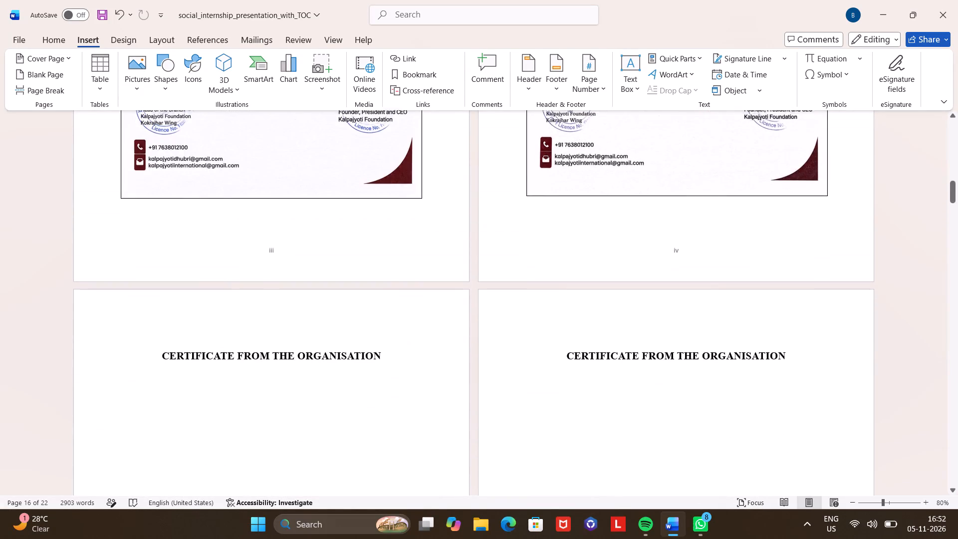
{"action": "scroll", "coordinate": [295, 389], "scroll_direction": "down", "scroll_amount": 1}
{"action": "left_click", "coordinate": [267, 380]}
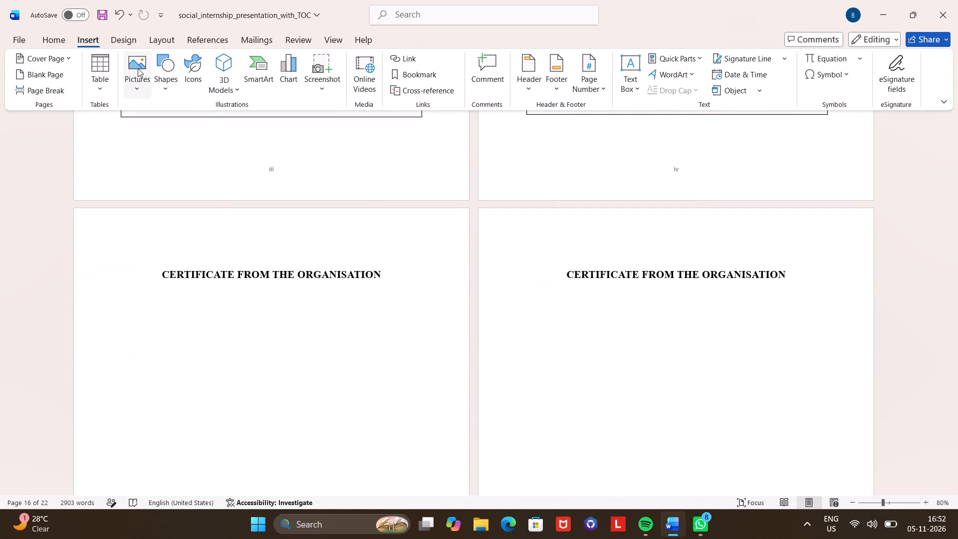
{"action": "left_click", "coordinate": [138, 68]}
{"action": "left_click", "coordinate": [154, 121]}
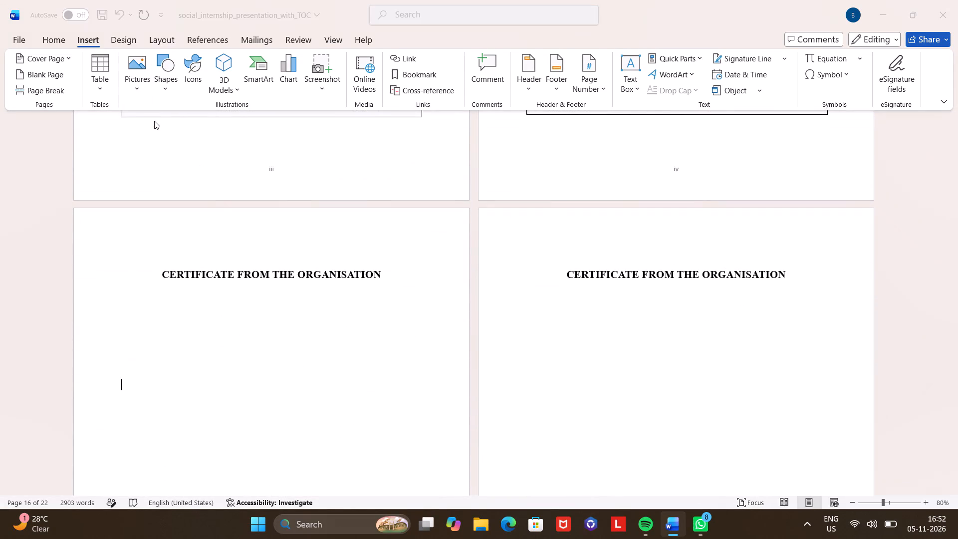
{"action": "double_click", "coordinate": [285, 112]}
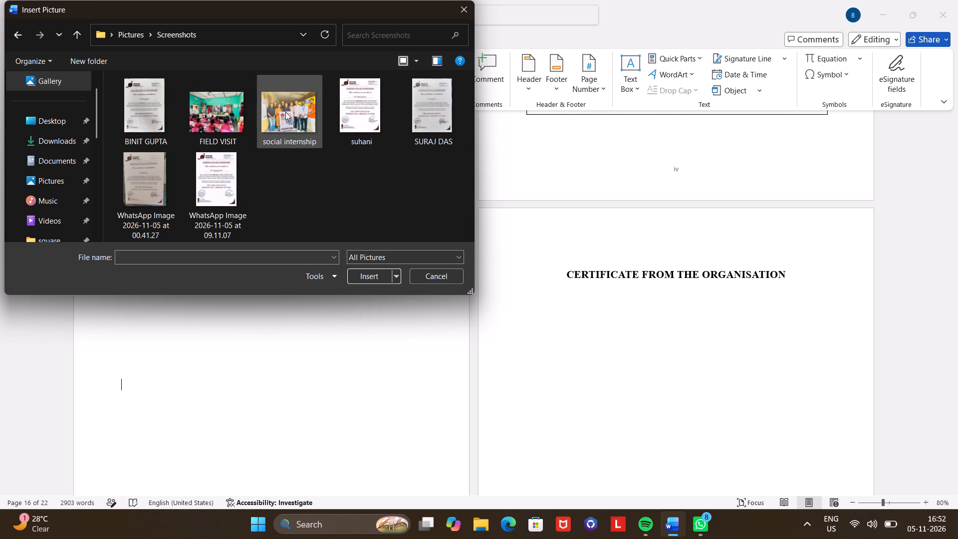
{"action": "left_click", "coordinate": [442, 115]}
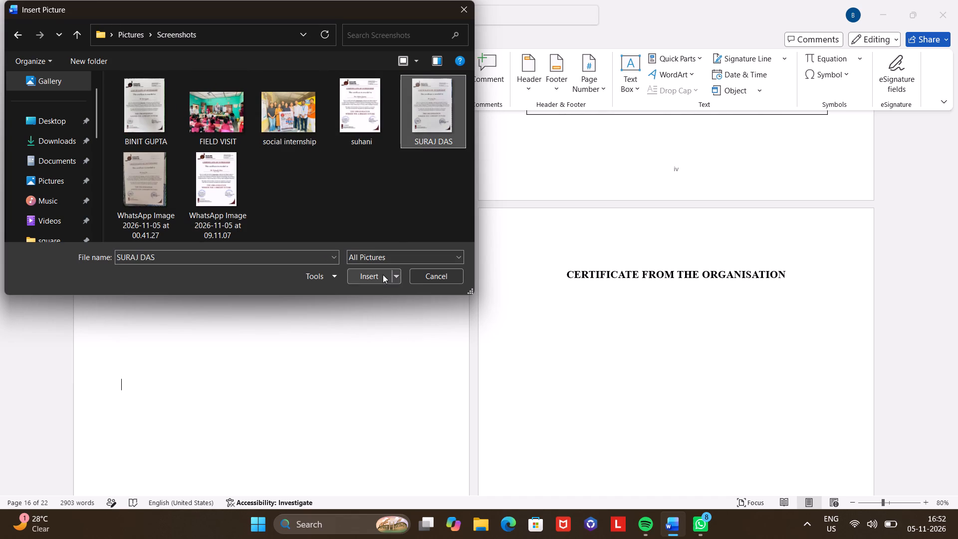
{"action": "left_click", "coordinate": [383, 274]}
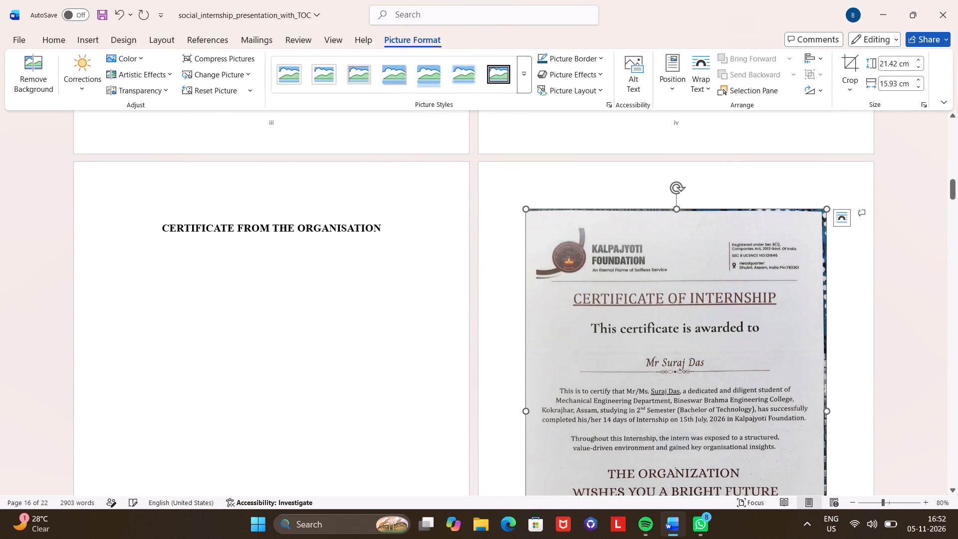
Set the inserted certificate picture's text wrapping to In Front of Text.
{"action": "left_click", "coordinate": [846, 216]}
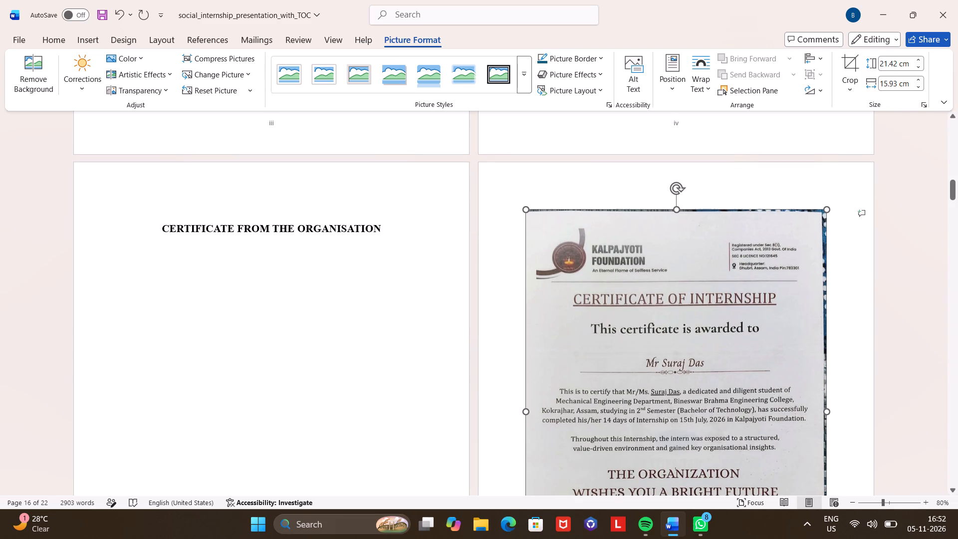
{"action": "left_click", "coordinate": [931, 337]}
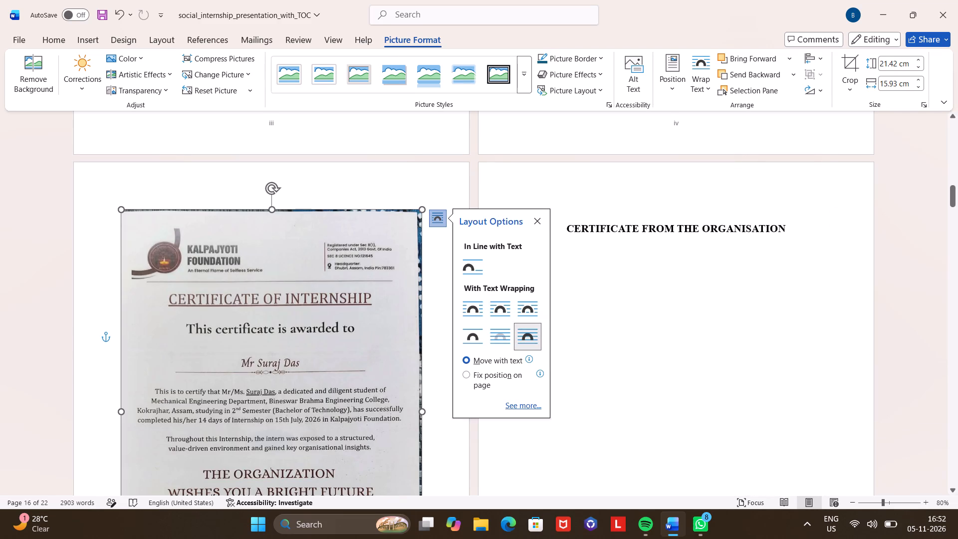
Crop the dark background off the first certificate picture's edges, leaving it about 21.34 cm high and 15.58 cm wide.
{"action": "left_click", "coordinate": [401, 236]}
{"action": "left_click_drag", "start_coordinate": [401, 236], "coordinate": [838, 58]}
{"action": "left_click", "coordinate": [848, 56]}
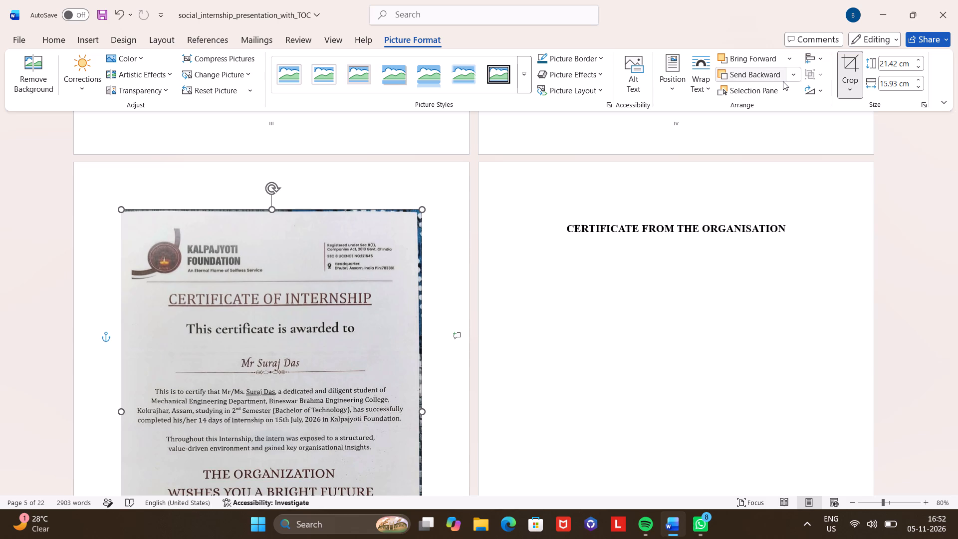
{"action": "left_click", "coordinate": [844, 66]}
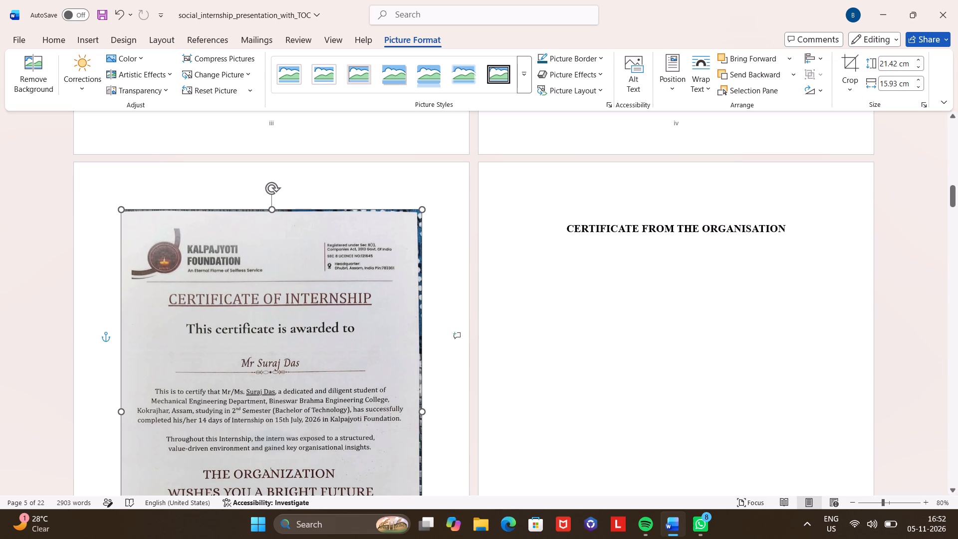
{"action": "scroll", "coordinate": [418, 216], "scroll_direction": "down", "scroll_amount": 1}
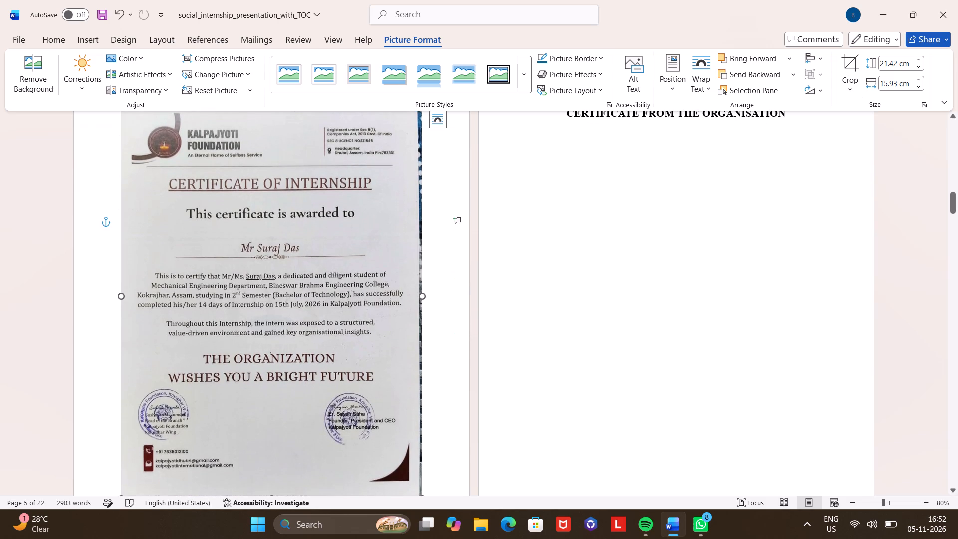
{"action": "left_click", "coordinate": [846, 77]}
{"action": "left_click", "coordinate": [846, 57]}
{"action": "scroll", "coordinate": [518, 231], "scroll_direction": "up", "scroll_amount": 1}
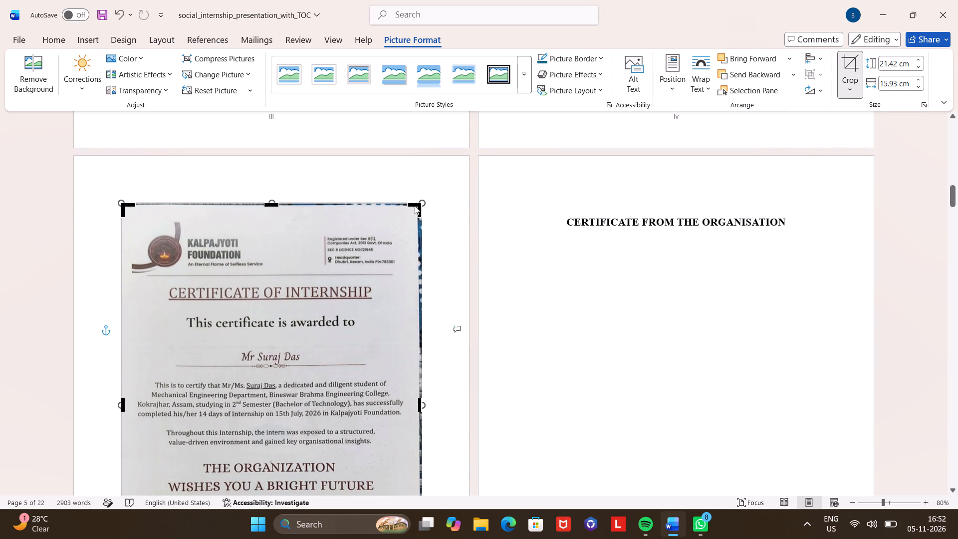
{"action": "left_click", "coordinate": [411, 213]}
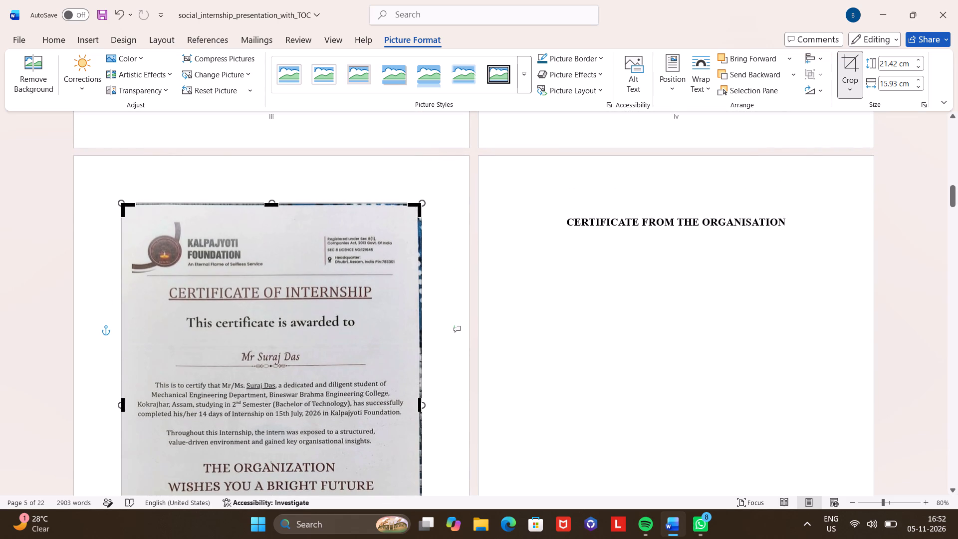
{"action": "left_click", "coordinate": [418, 204]}
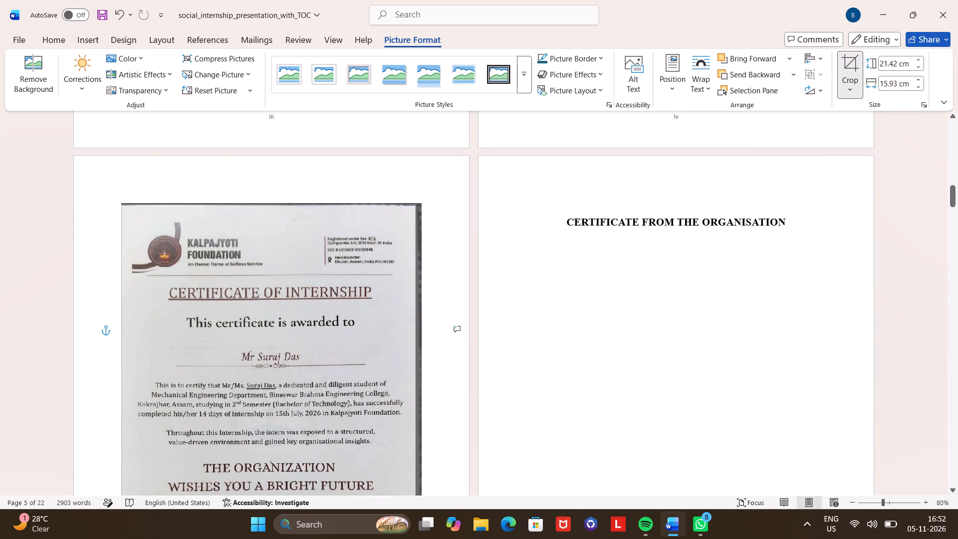
{"action": "scroll", "coordinate": [444, 259], "scroll_direction": "down", "scroll_amount": 2}
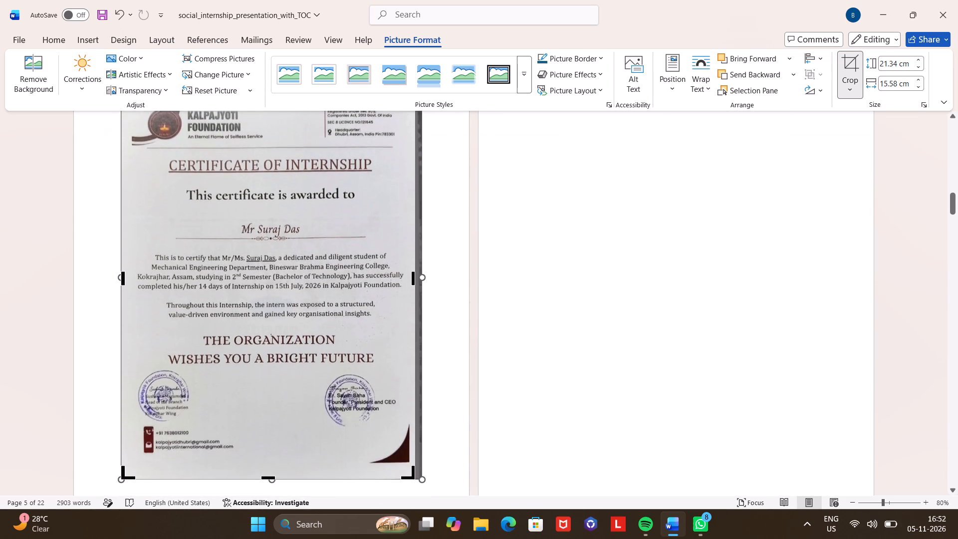
{"action": "left_click", "coordinate": [458, 260]}
{"action": "scroll", "coordinate": [364, 281], "scroll_direction": "up", "scroll_amount": 1}
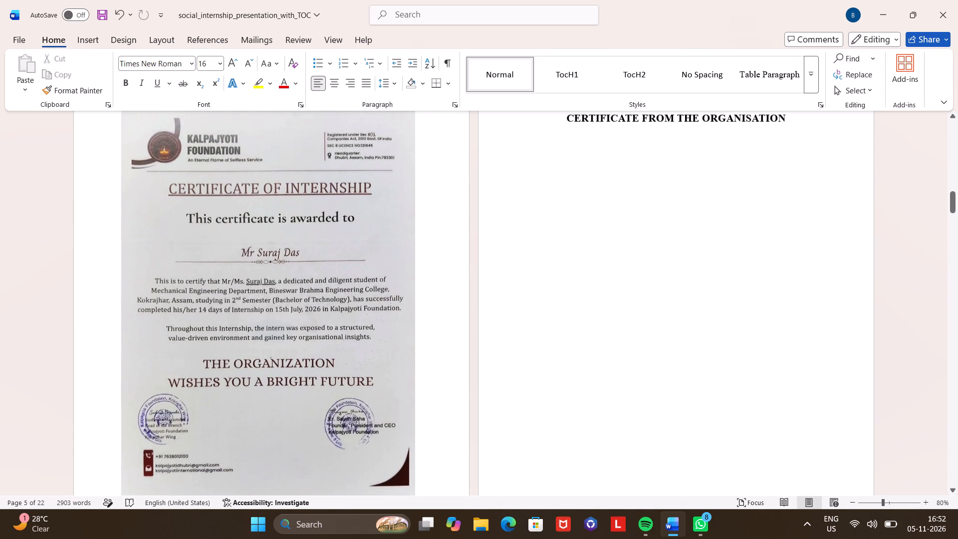
Add a black picture border around the cropped certificate.
{"action": "left_click", "coordinate": [364, 281]}
{"action": "double_click", "coordinate": [379, 175]}
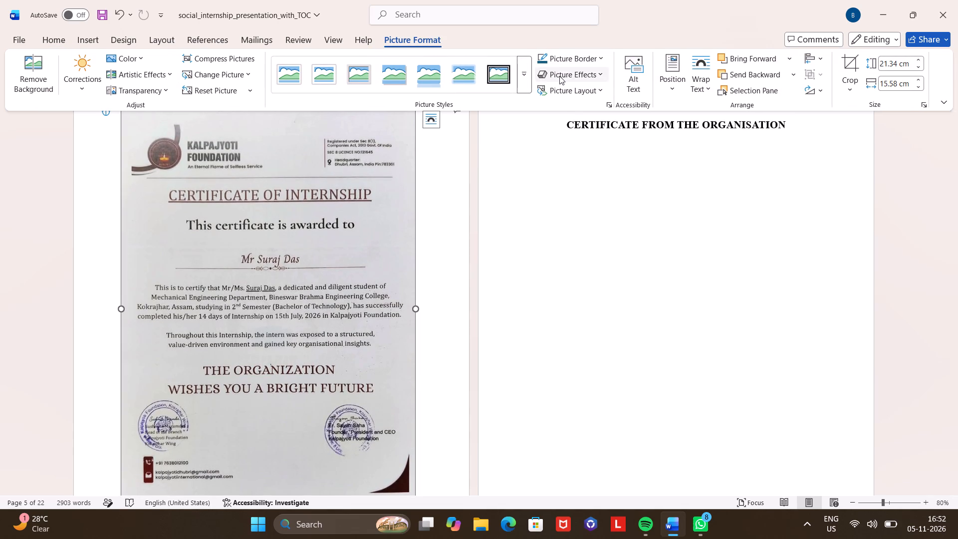
{"action": "left_click_drag", "start_coordinate": [585, 55], "coordinate": [558, 114]}
{"action": "left_click", "coordinate": [558, 114]}
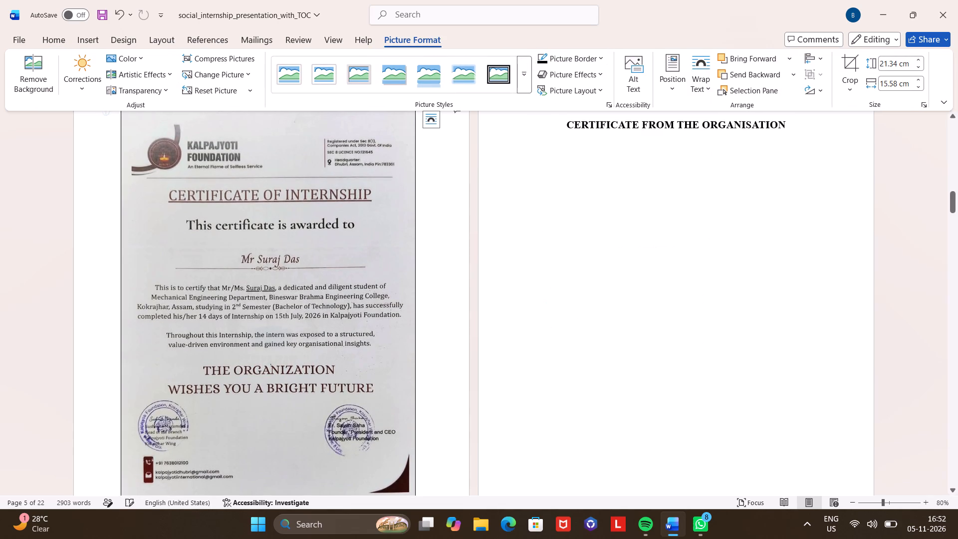
Move the bordered certificate picture down until it sits just below the "CERTIFICATE FROM THE ORGANISATION" heading on page 5.
{"action": "right_click", "coordinate": [382, 191]}
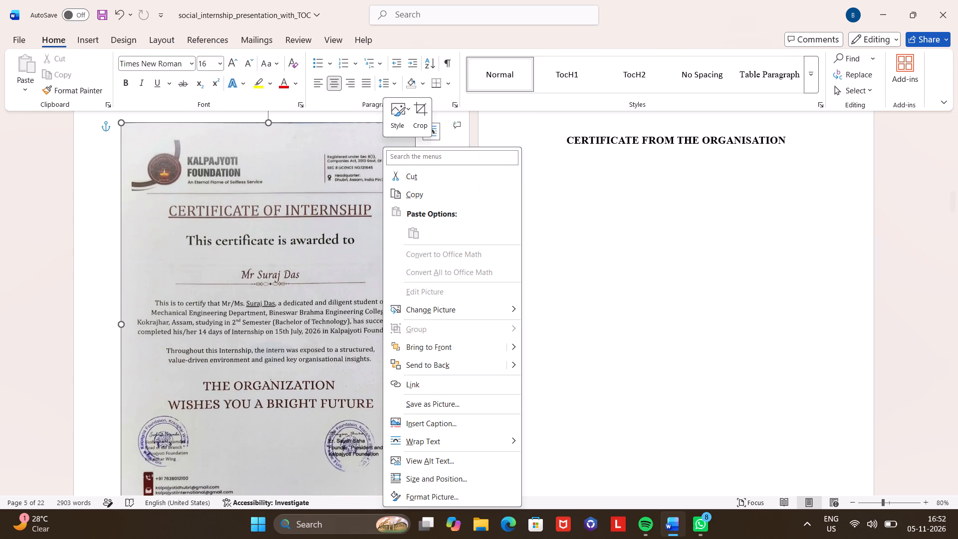
{"action": "left_click", "coordinate": [363, 200]}
{"action": "scroll", "coordinate": [363, 200], "scroll_direction": "up", "scroll_amount": 1}
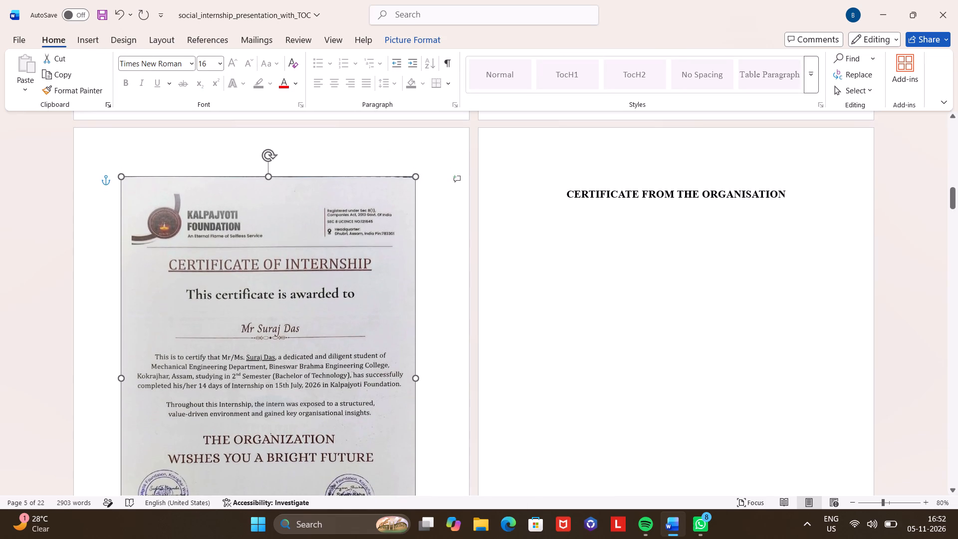
{"action": "key", "text": "Down"}
{"action": "key", "text": "Down"}
{"action": "key", "text": "Down"}
{"action": "key", "text": "Down"}
{"action": "key", "text": "Down"}
{"action": "key", "text": "Down"}
{"action": "key", "text": "Down"}
{"action": "key", "text": "Down"}
{"action": "key", "text": "Down"}
{"action": "key", "text": "Down"}
{"action": "key", "text": "Down"}
{"action": "key", "text": "Down"}
{"action": "key", "text": "Down"}
{"action": "key", "text": "Down"}
{"action": "key", "text": "Down"}
{"action": "key", "text": "Down"}
{"action": "key", "text": "Down"}
{"action": "key", "text": "Down"}
{"action": "key", "text": "Down"}
{"action": "key", "text": "Down"}
{"action": "key", "text": "Down"}
{"action": "key", "text": "Down"}
{"action": "key", "text": "Down"}
{"action": "key", "text": "Down"}
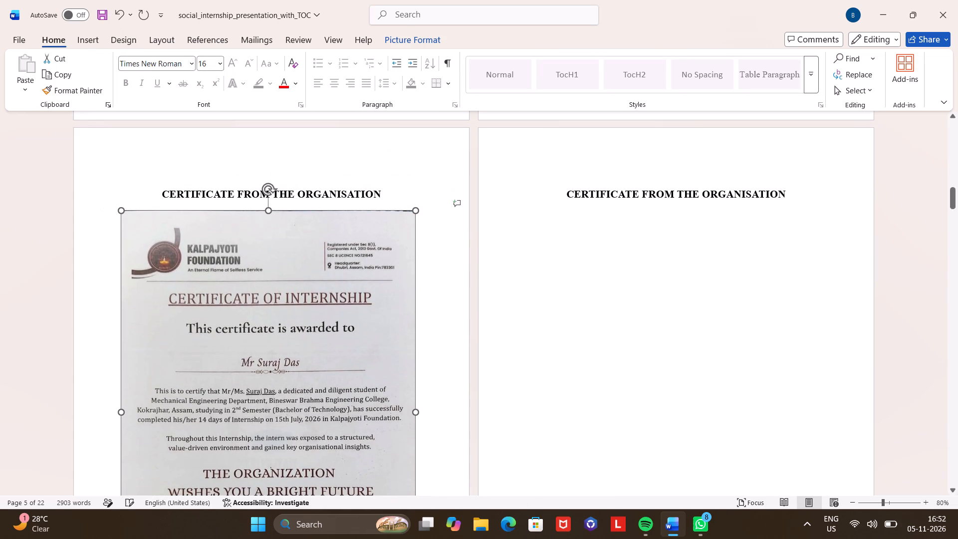
{"action": "key", "text": "Down"}
{"action": "key", "text": "Down"}
{"action": "key", "text": "Down"}
{"action": "key", "text": "Down"}
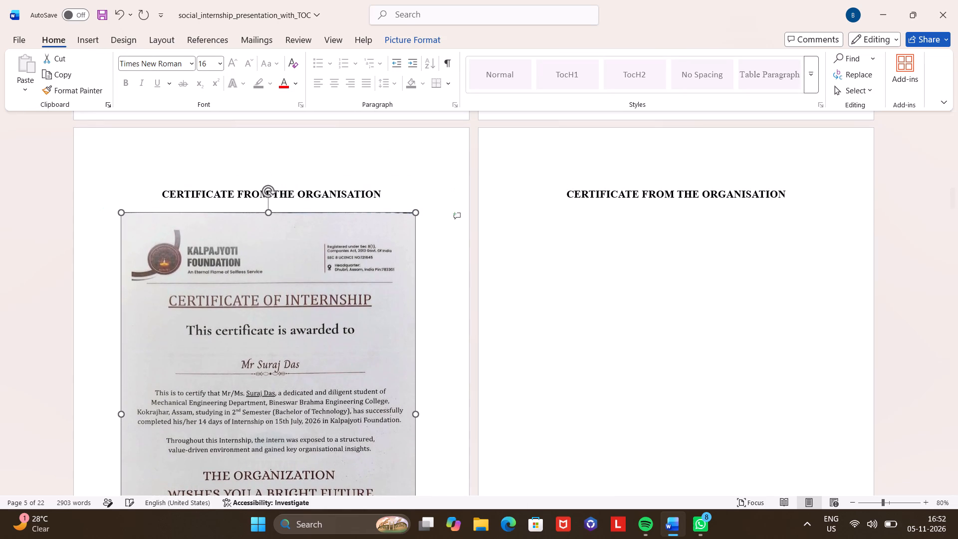
{"action": "left_click", "coordinate": [325, 239]}
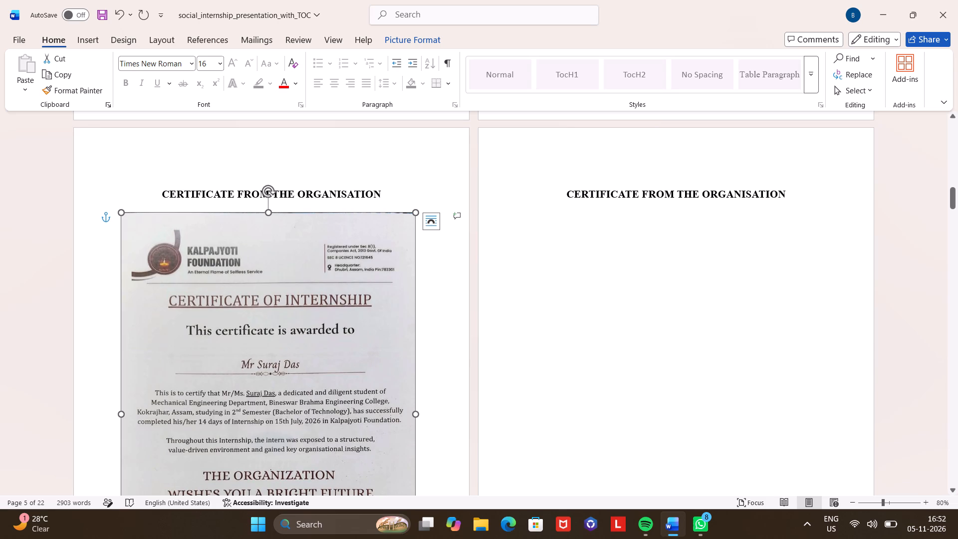
{"action": "double_click", "coordinate": [325, 239]}
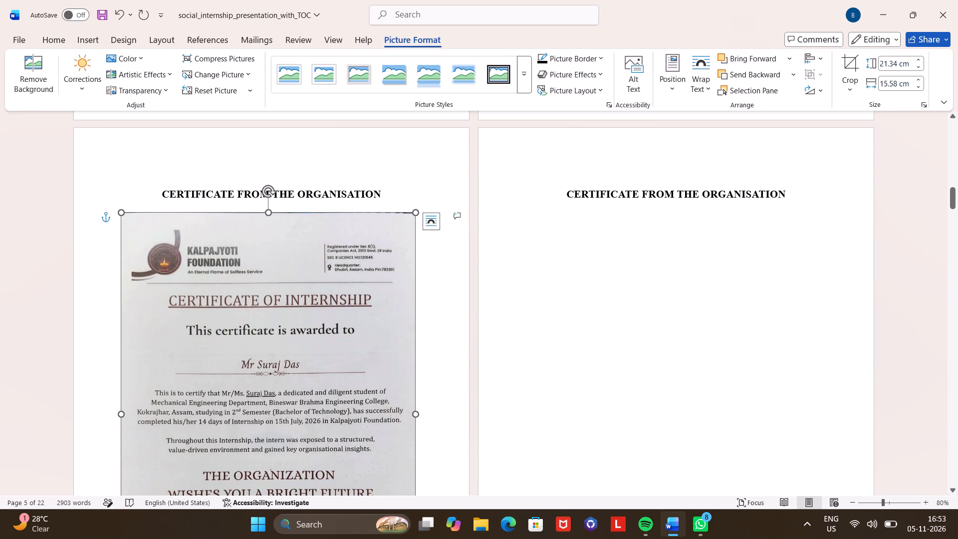
Open the paragraph indent and spacing settings for the "CERTIFICATE FROM THE ORGANISATION" heading above the certificate picture.
{"action": "left_click", "coordinate": [162, 194]}
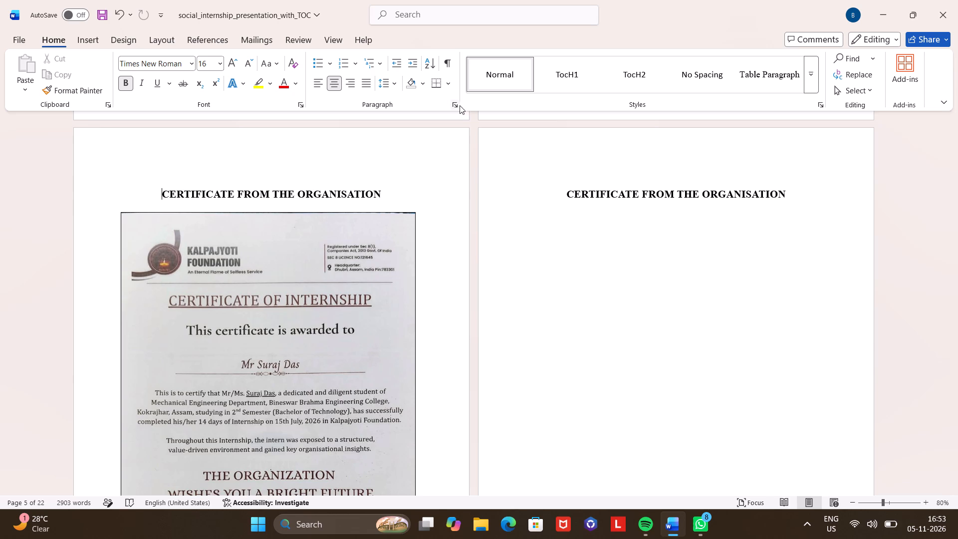
{"action": "left_click", "coordinate": [321, 192]}
{"action": "left_click", "coordinate": [454, 108]}
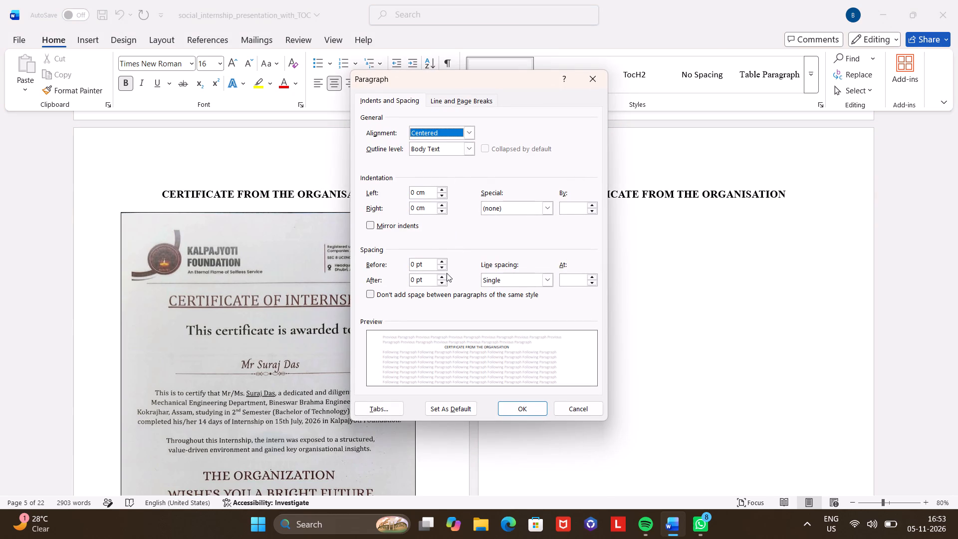
Set the spacing after the first certificate page's heading paragraph to 18 pt.
{"action": "triple_click", "coordinate": [446, 276]}
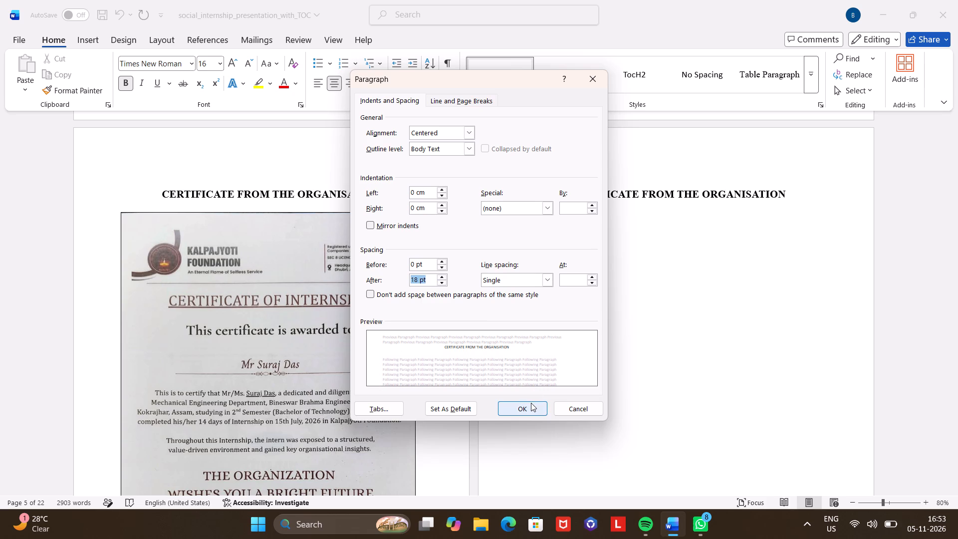
{"action": "left_click", "coordinate": [529, 405]}
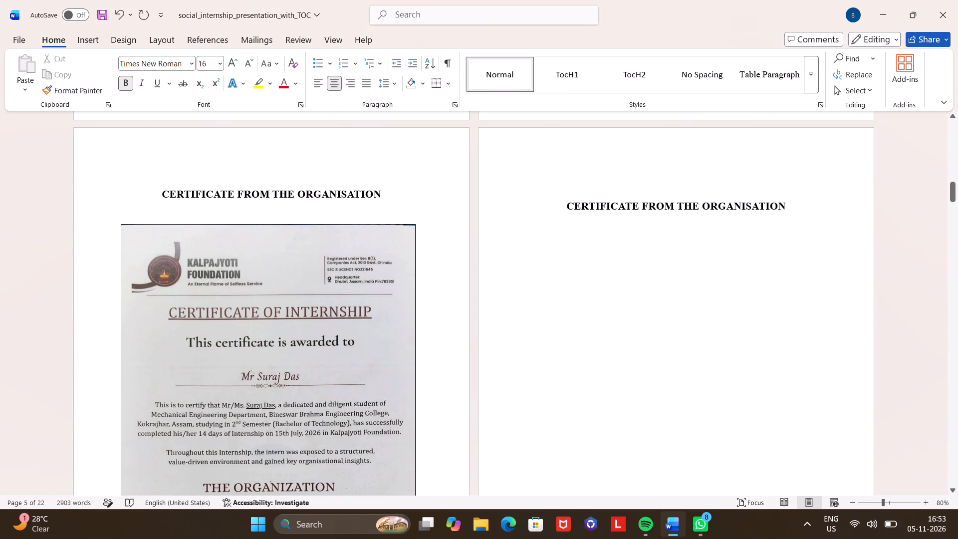
Remove the extra blank line above the second "CERTIFICATE FROM THE ORGANISATION" heading, keeping the heading on its own page and centred.
{"action": "left_click", "coordinate": [566, 206]}
{"action": "key", "text": "BackSpace"}
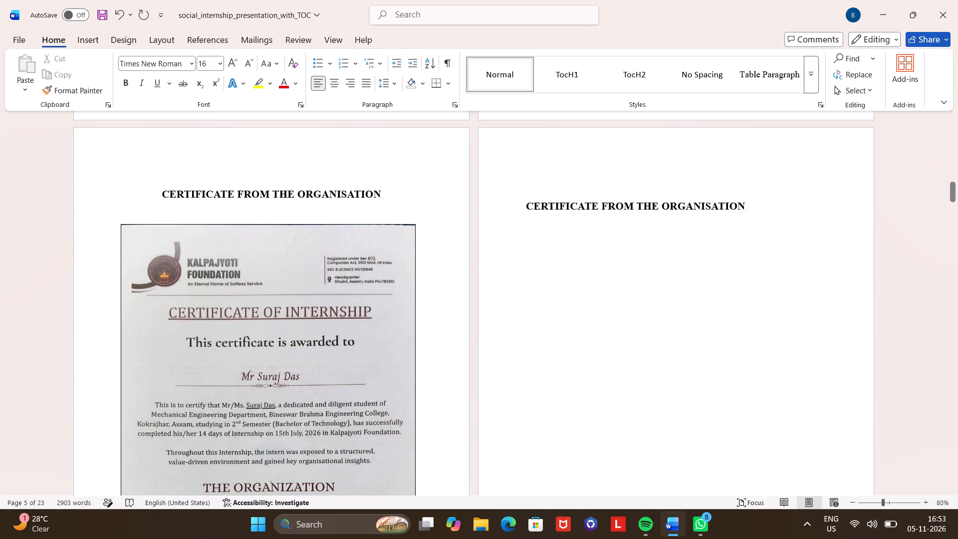
{"action": "key", "text": "BackSpace"}
{"action": "key", "text": "BackSpace"}
{"action": "key", "text": "BackSpace"}
{"action": "key", "text": "Return"}
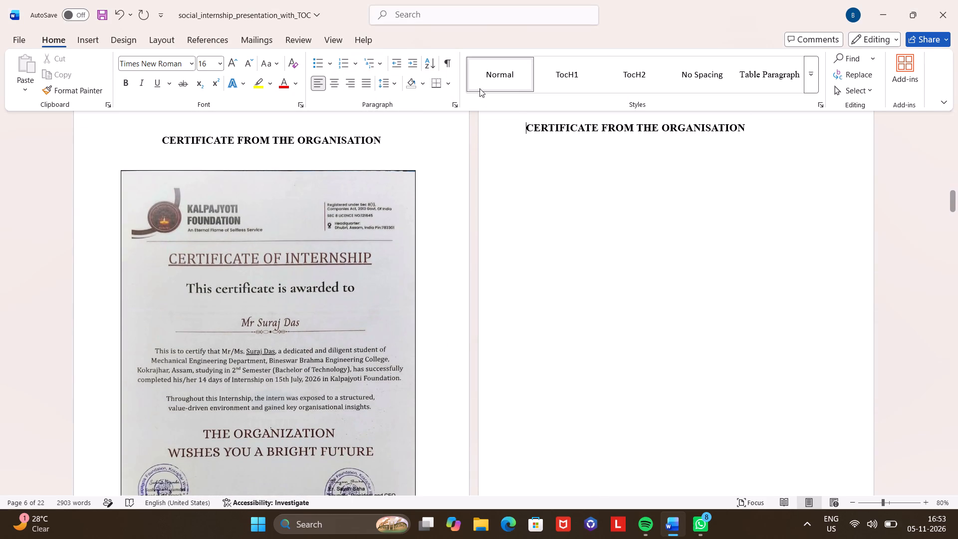
{"action": "left_click", "coordinate": [328, 85]}
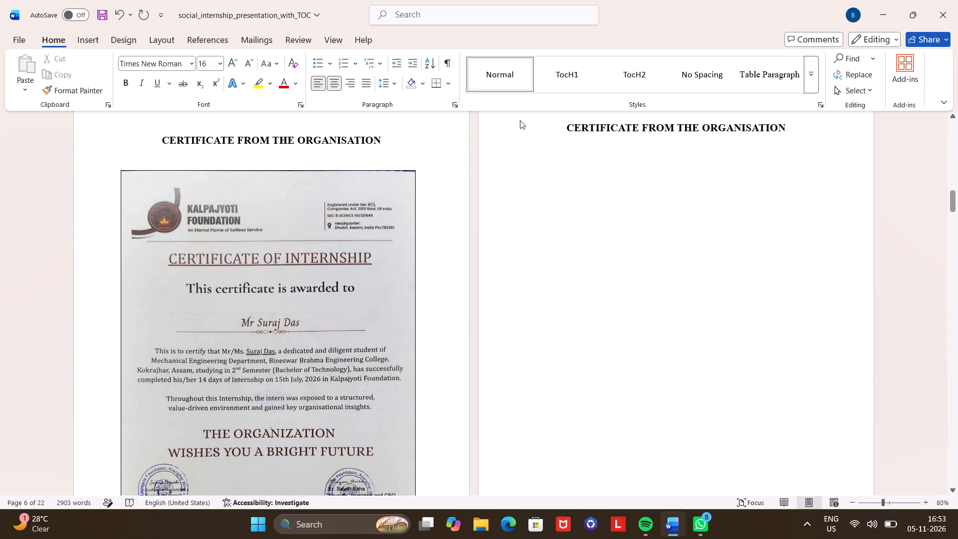
Insert the first certificate image from the Screenshots folder below the second "CERTIFICATE FROM THE ORGANISATION" heading.
{"action": "left_click", "coordinate": [611, 193]}
{"action": "left_click", "coordinate": [97, 43]}
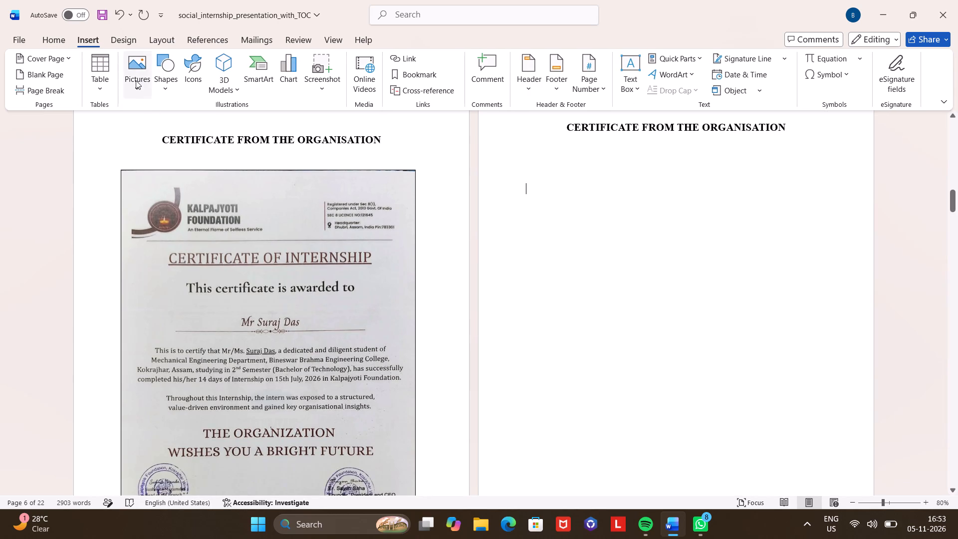
{"action": "left_click", "coordinate": [136, 80]}
{"action": "left_click", "coordinate": [171, 123]}
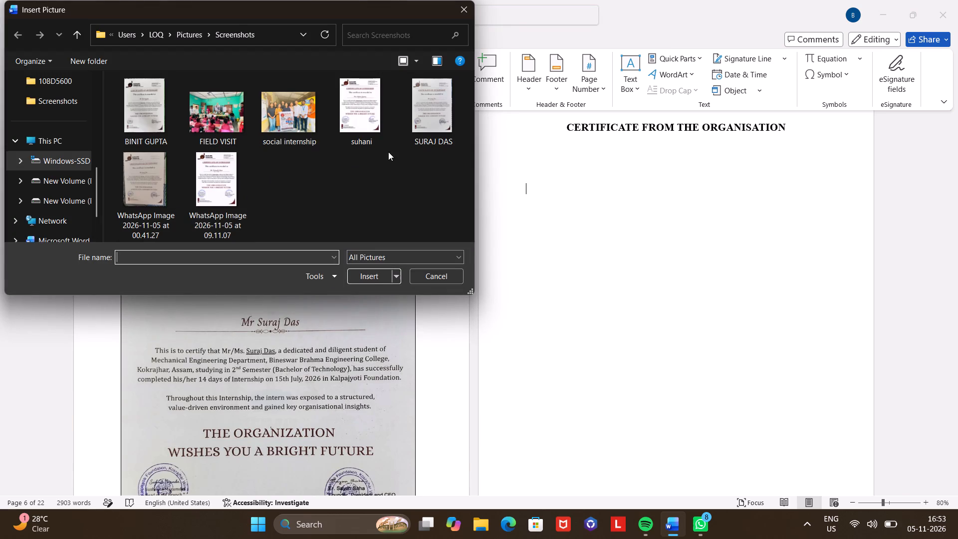
{"action": "left_click", "coordinate": [170, 127]}
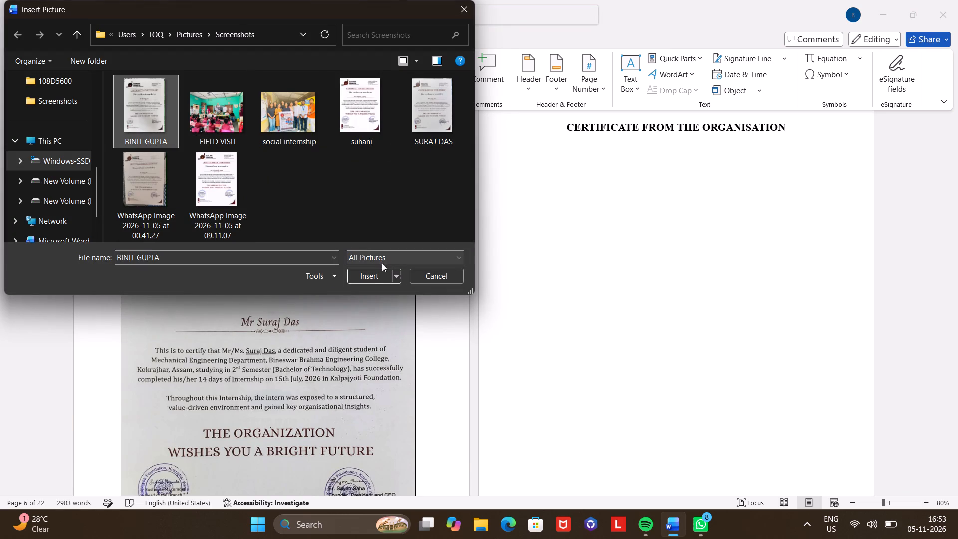
{"action": "left_click", "coordinate": [376, 273]}
Set the second certificate picture's text wrapping to In Front of Text.
{"action": "left_click", "coordinate": [827, 219]}
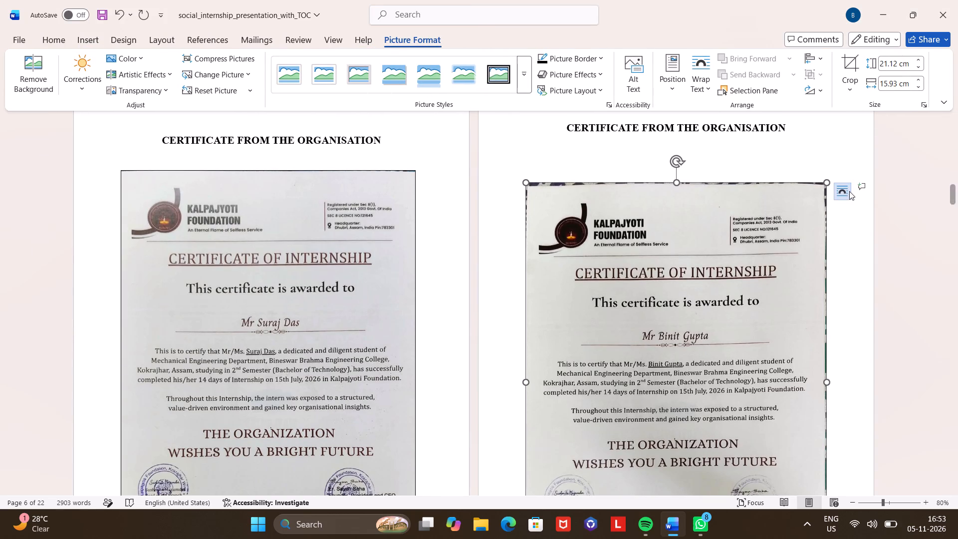
{"action": "left_click", "coordinate": [849, 191]}
{"action": "left_click", "coordinate": [929, 305]}
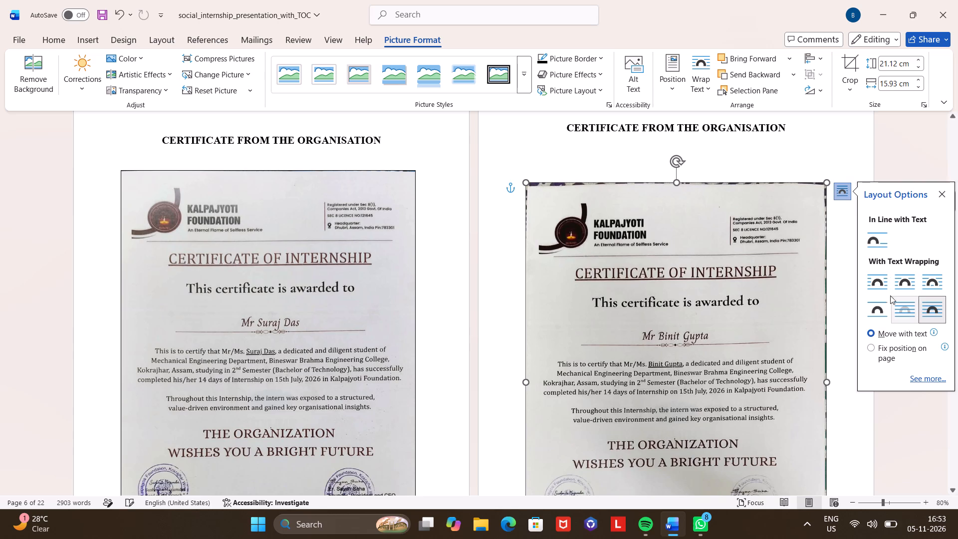
Nudge the second certificate picture upward, closer to its heading and roughly level with the certificate on the facing page.
{"action": "left_click", "coordinate": [751, 275]}
{"action": "key", "text": "Up"}
{"action": "key", "text": "Up"}
{"action": "key", "text": "Up"}
{"action": "key", "text": "Up"}
{"action": "key", "text": "Up"}
{"action": "key", "text": "Up"}
{"action": "key", "text": "Up"}
{"action": "key", "text": "Up"}
{"action": "key", "text": "Up"}
{"action": "key", "text": "Up"}
{"action": "key", "text": "Up"}
{"action": "key", "text": "Up"}
{"action": "key", "text": "Up"}
{"action": "key", "text": "Up"}
{"action": "key", "text": "Up"}
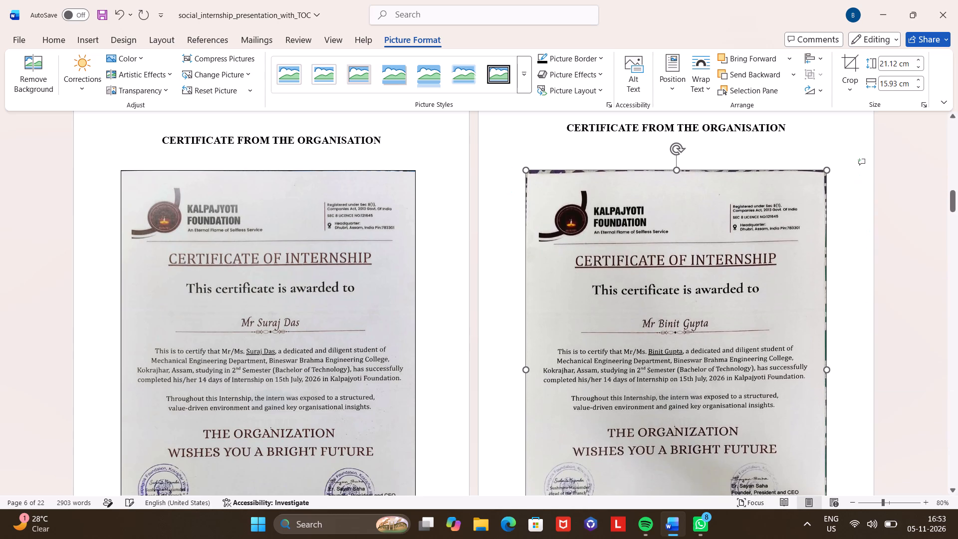
{"action": "key", "text": "Up"}
{"action": "key", "text": "Up"}
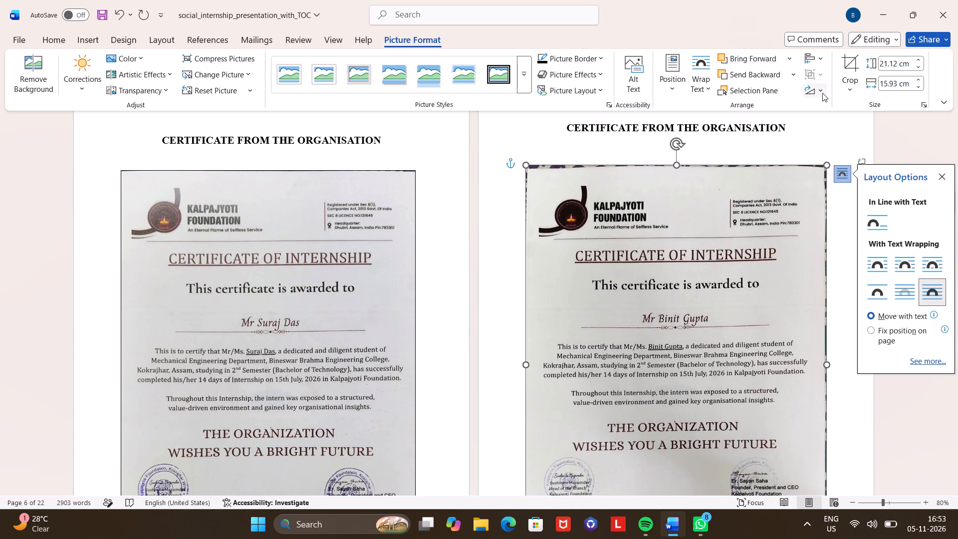
Crop the dark edges off the second certificate picture, leaving it about 21.07 cm high and 15.58 cm wide.
{"action": "left_click", "coordinate": [854, 61]}
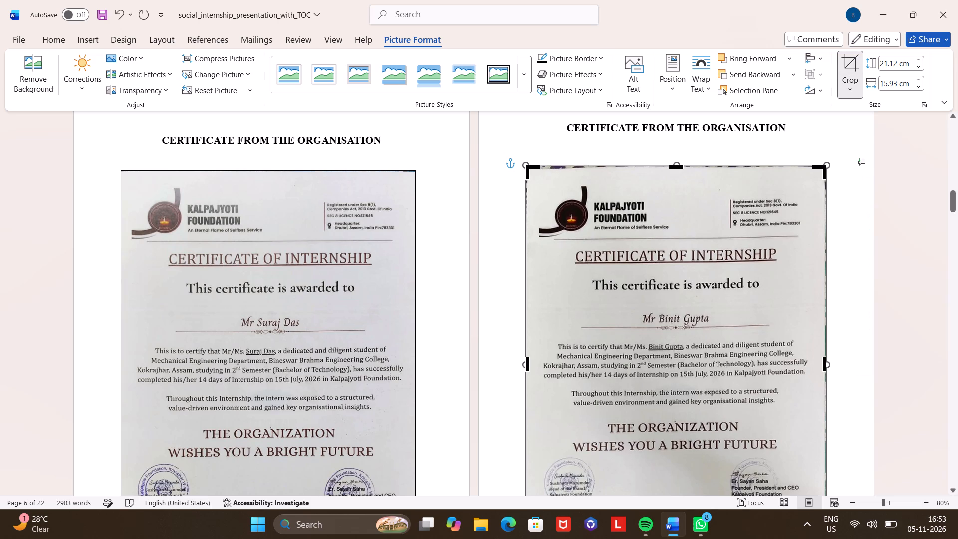
{"action": "left_click", "coordinate": [675, 165]}
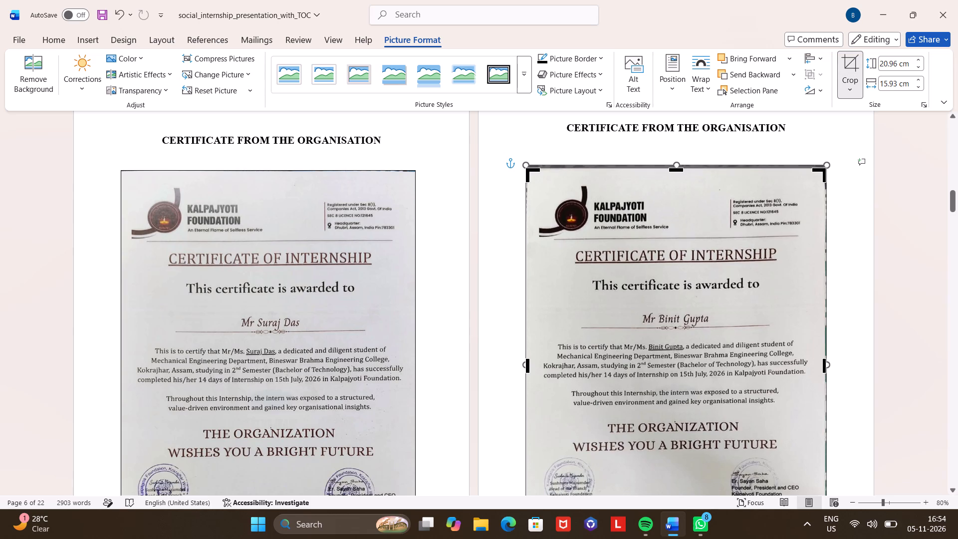
{"action": "left_click", "coordinate": [823, 173]}
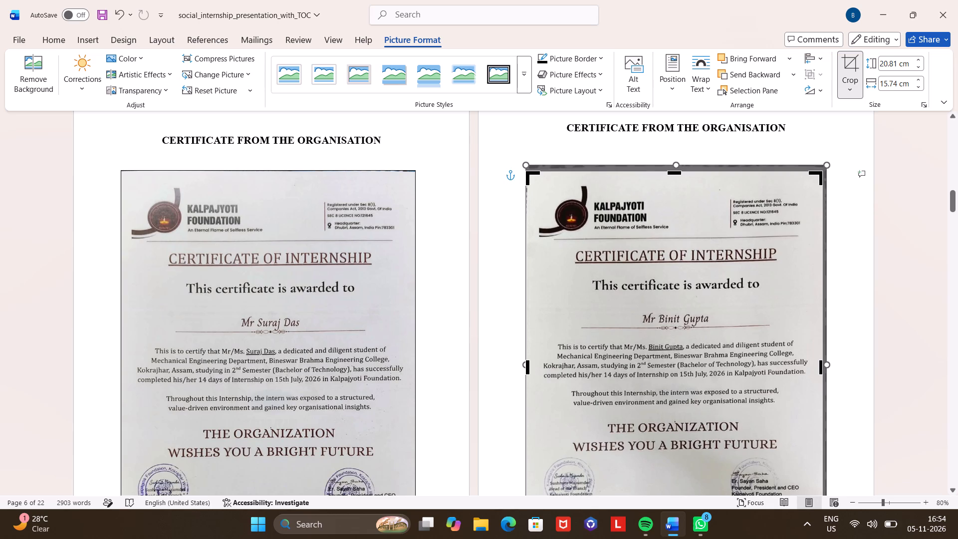
{"action": "left_click", "coordinate": [672, 172]}
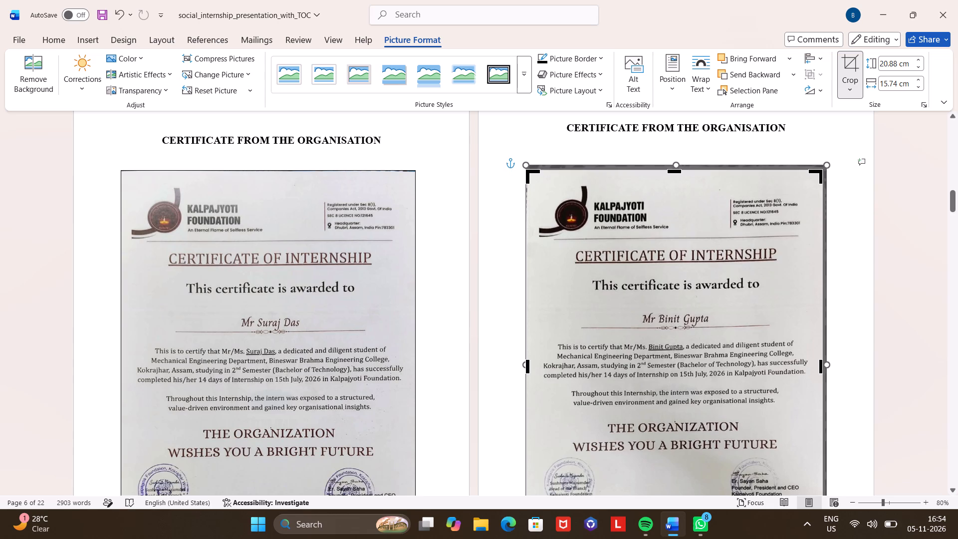
{"action": "left_click_drag", "start_coordinate": [530, 173], "coordinate": [529, 173]}
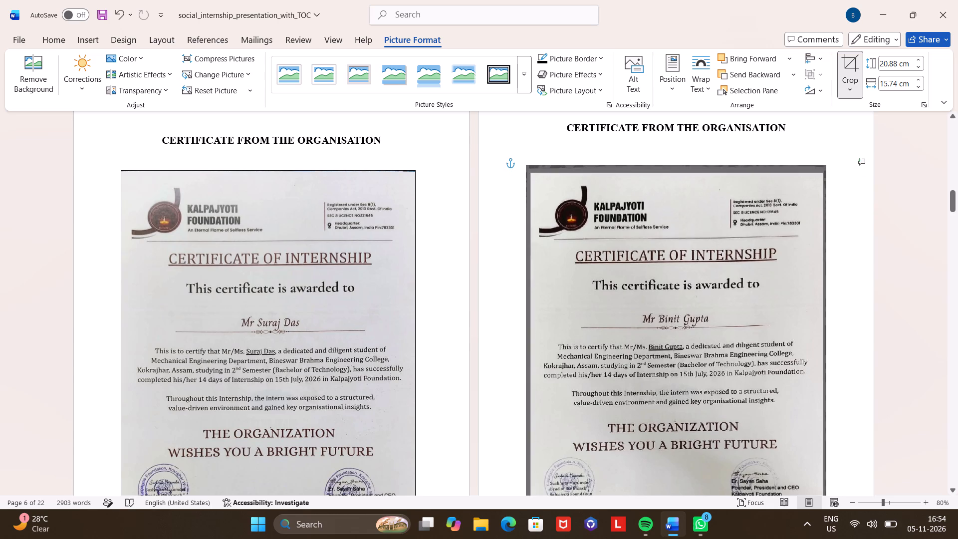
{"action": "left_click_drag", "start_coordinate": [529, 173], "coordinate": [528, 166]}
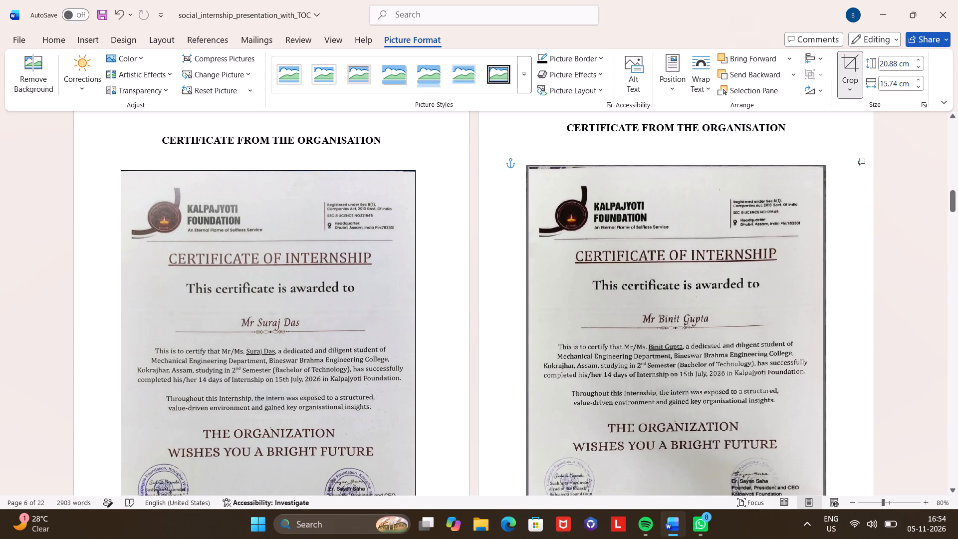
{"action": "left_click_drag", "start_coordinate": [528, 166], "coordinate": [529, 166]}
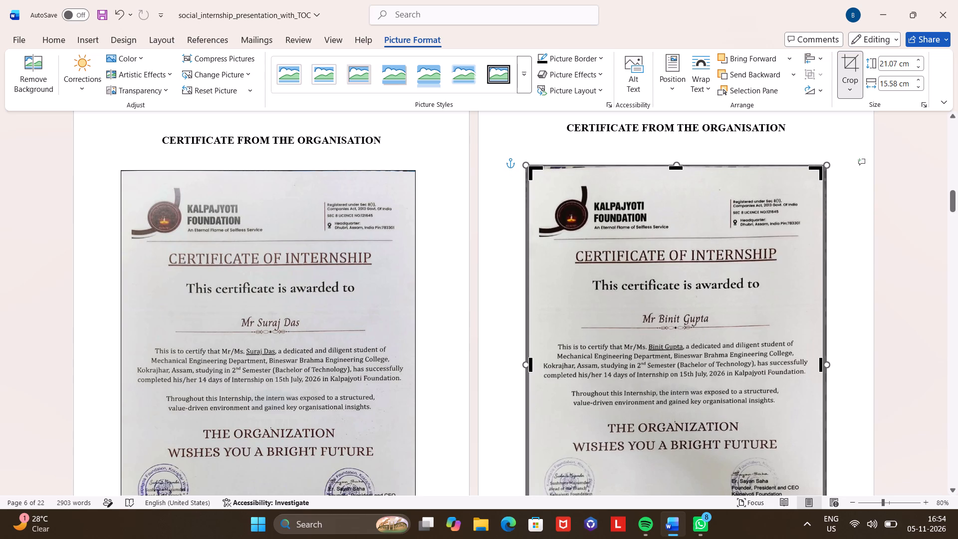
{"action": "left_click", "coordinate": [319, 271]}
{"action": "left_click", "coordinate": [614, 269]}
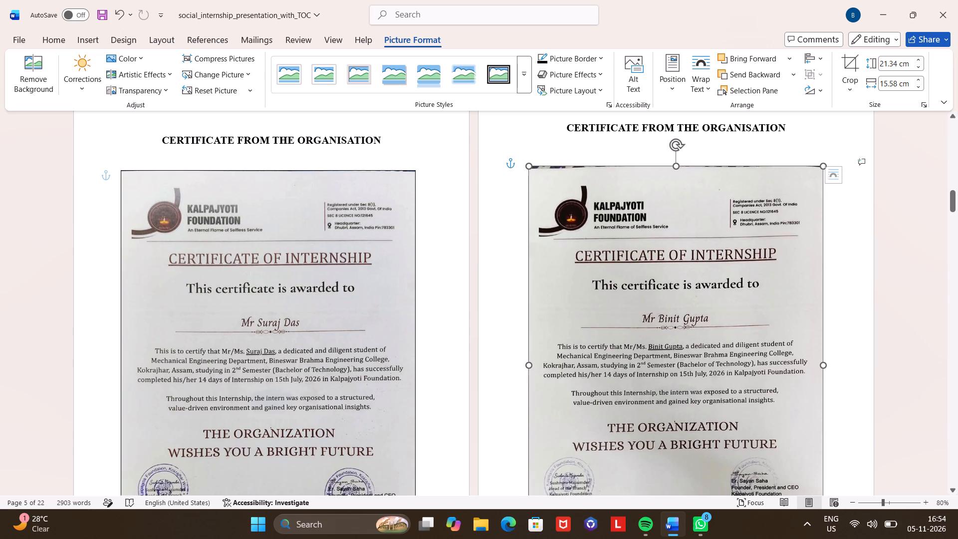
Stretch the second certificate picture's lower edge slightly to a height of about 21.3 cm and compare its size with the facing certificate.
{"action": "scroll", "coordinate": [636, 251], "scroll_direction": "down", "scroll_amount": 2}
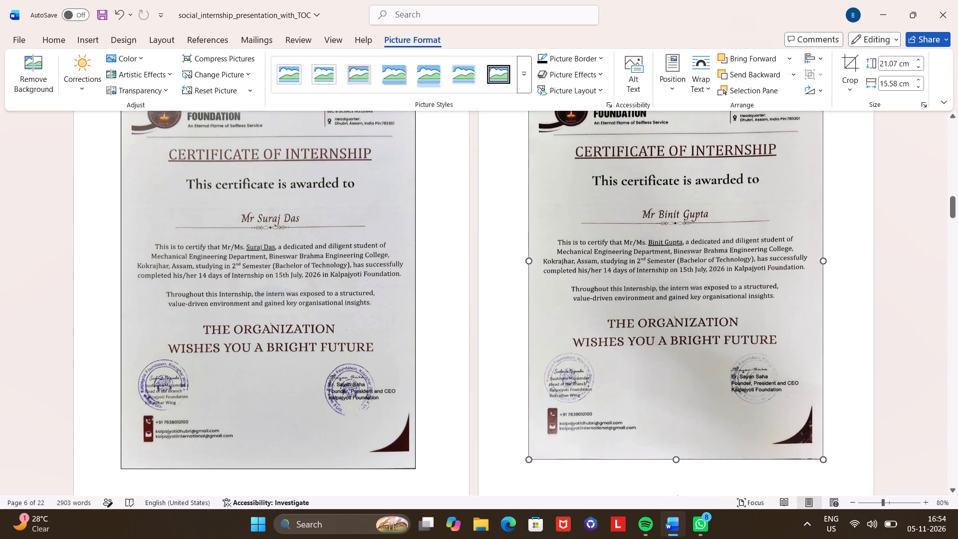
{"action": "left_click_drag", "start_coordinate": [676, 460], "coordinate": [676, 464]}
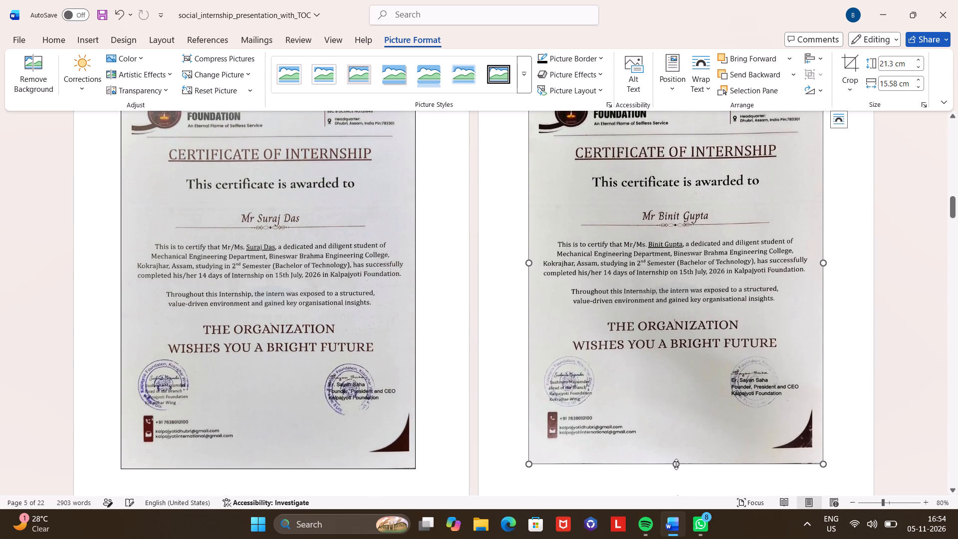
{"action": "left_click", "coordinate": [259, 365]}
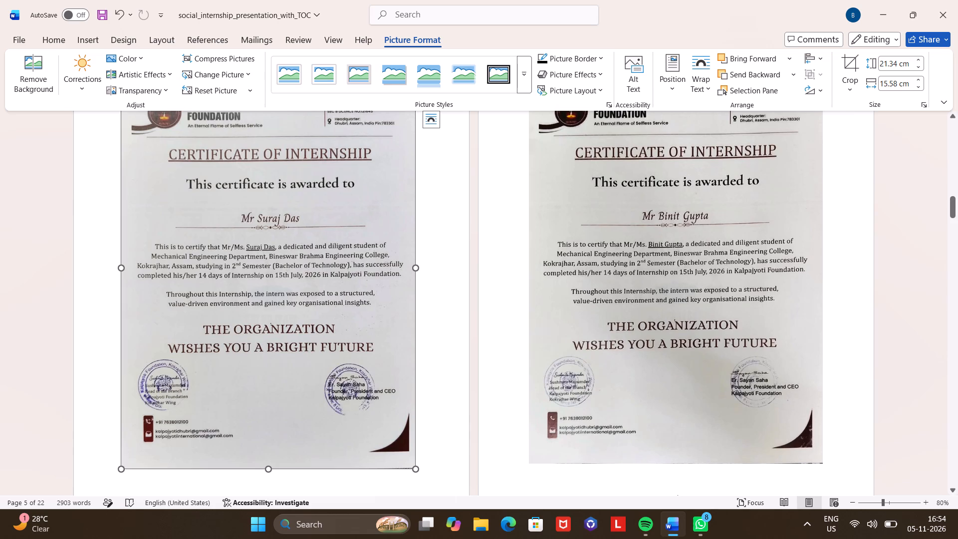
{"action": "left_click", "coordinate": [552, 346]}
Remove the empty line above the first "CERTIFICATE FROM THE ORGANISATION" heading on page v.
{"action": "scroll", "coordinate": [591, 349], "scroll_direction": "up", "scroll_amount": 5}
{"action": "scroll", "coordinate": [591, 349], "scroll_direction": "down", "scroll_amount": 1}
{"action": "scroll", "coordinate": [591, 349], "scroll_direction": "up", "scroll_amount": 2}
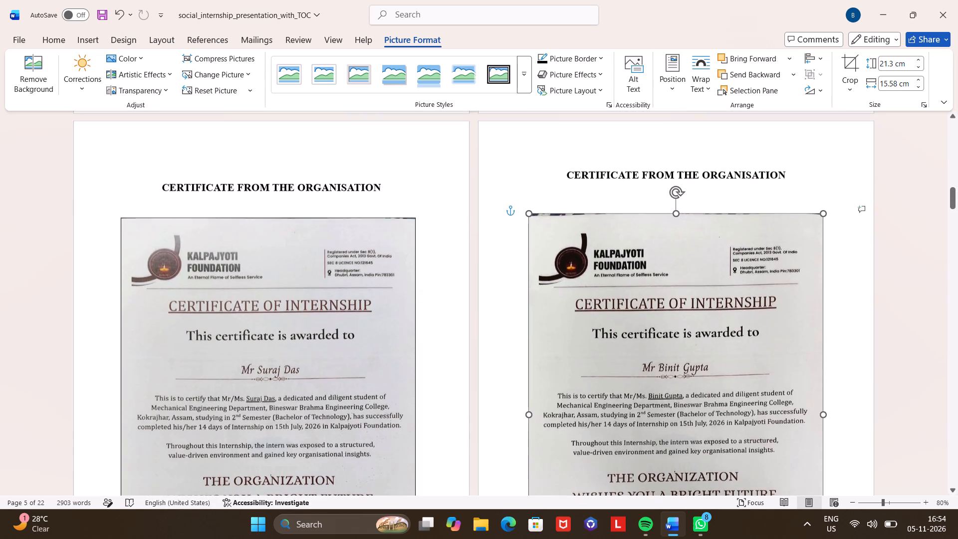
{"action": "left_click", "coordinate": [563, 181]}
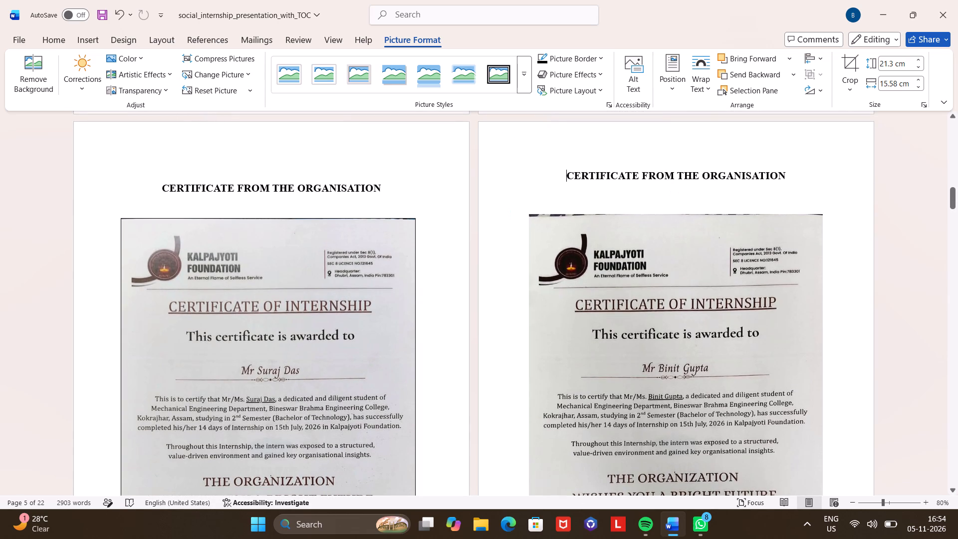
{"action": "left_click", "coordinate": [208, 176]}
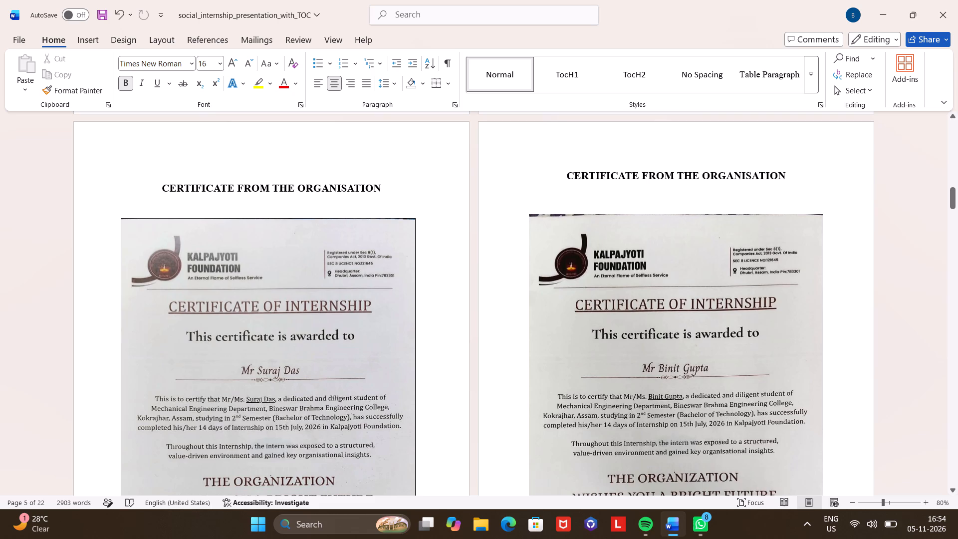
{"action": "key", "text": "BackSpace"}
{"action": "key", "text": "BackSpace"}
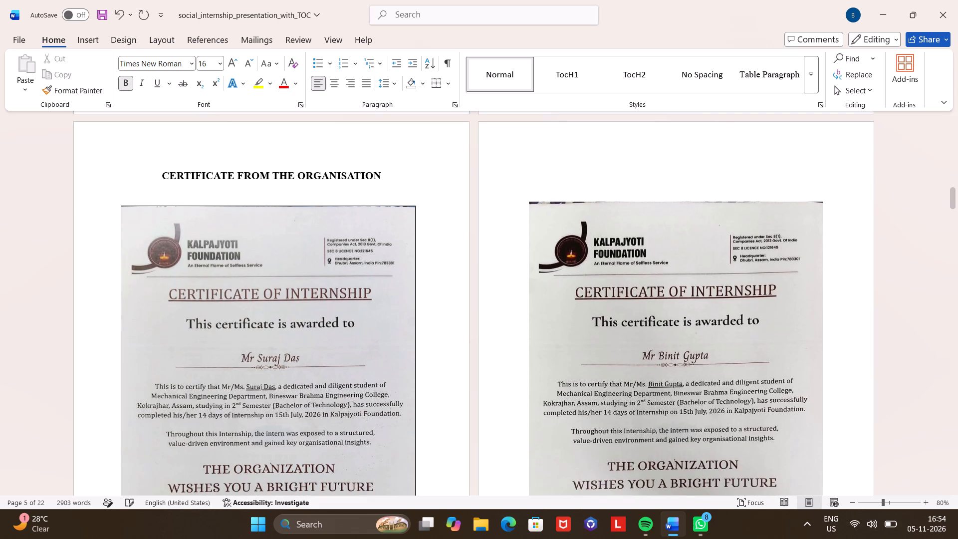
Insert a line break before the second "CERTIFICATE FROM THE ORGANISATION" heading at the foot of page v to push it onto page vi.
{"action": "scroll", "coordinate": [363, 209], "scroll_direction": "down", "scroll_amount": 3}
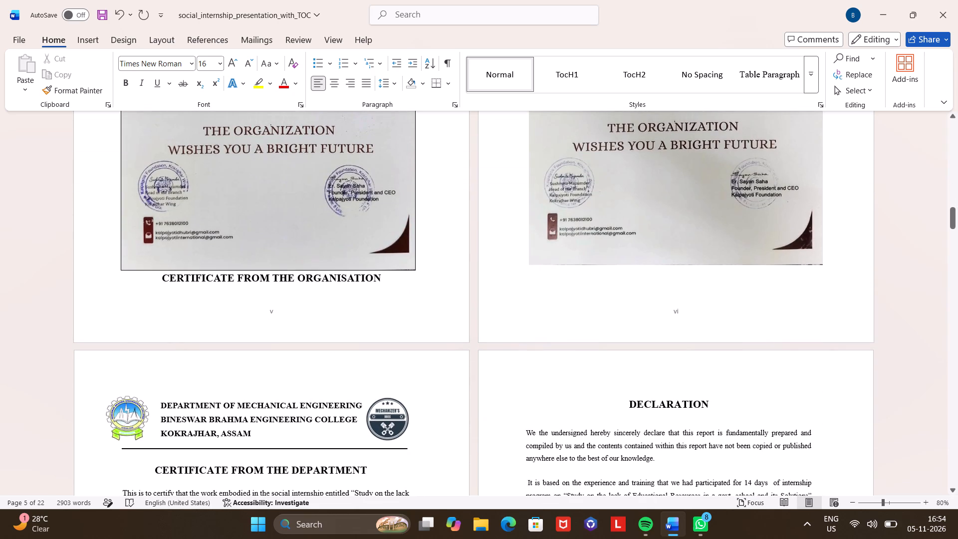
{"action": "left_click", "coordinate": [161, 279]}
{"action": "key", "text": "Return"}
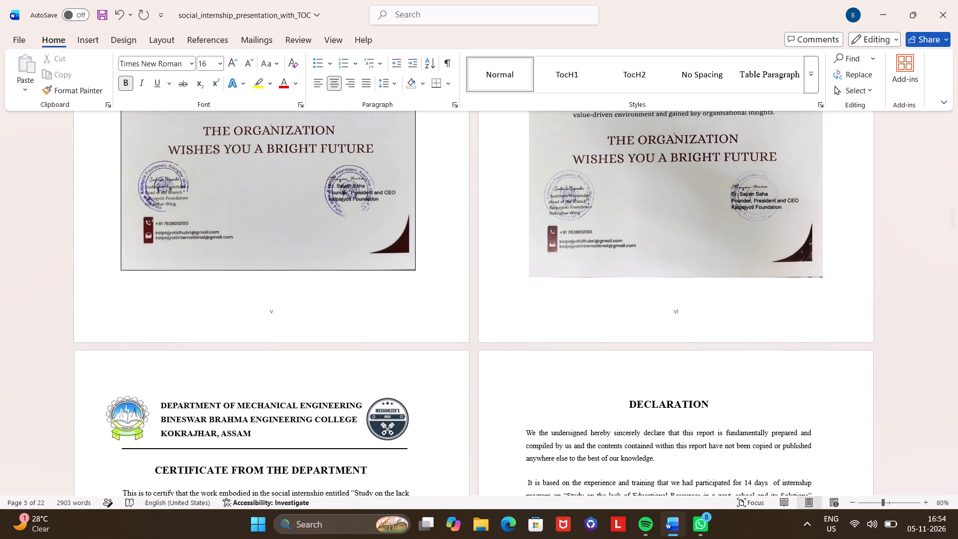
{"action": "scroll", "coordinate": [161, 279], "scroll_direction": "up", "scroll_amount": 2}
{"action": "scroll", "coordinate": [373, 283], "scroll_direction": "down", "scroll_amount": 1}
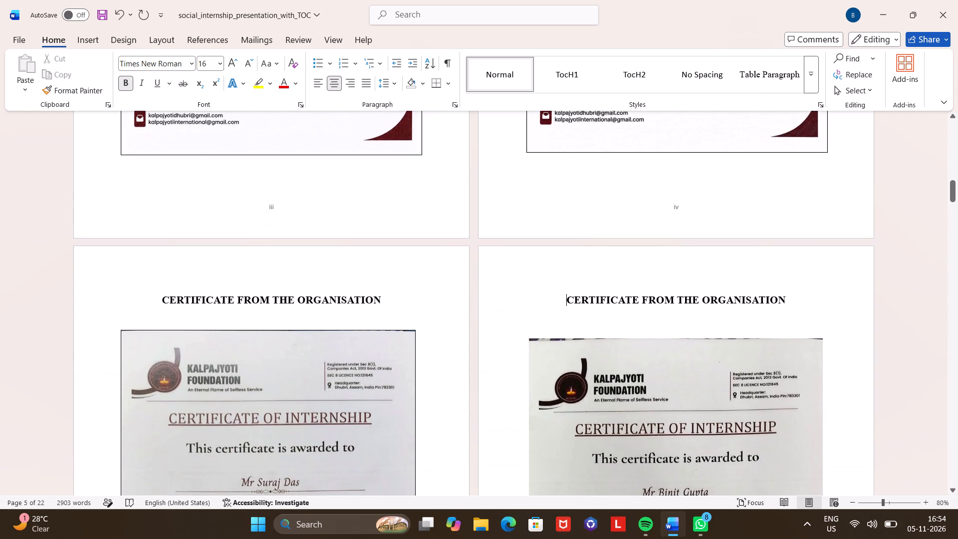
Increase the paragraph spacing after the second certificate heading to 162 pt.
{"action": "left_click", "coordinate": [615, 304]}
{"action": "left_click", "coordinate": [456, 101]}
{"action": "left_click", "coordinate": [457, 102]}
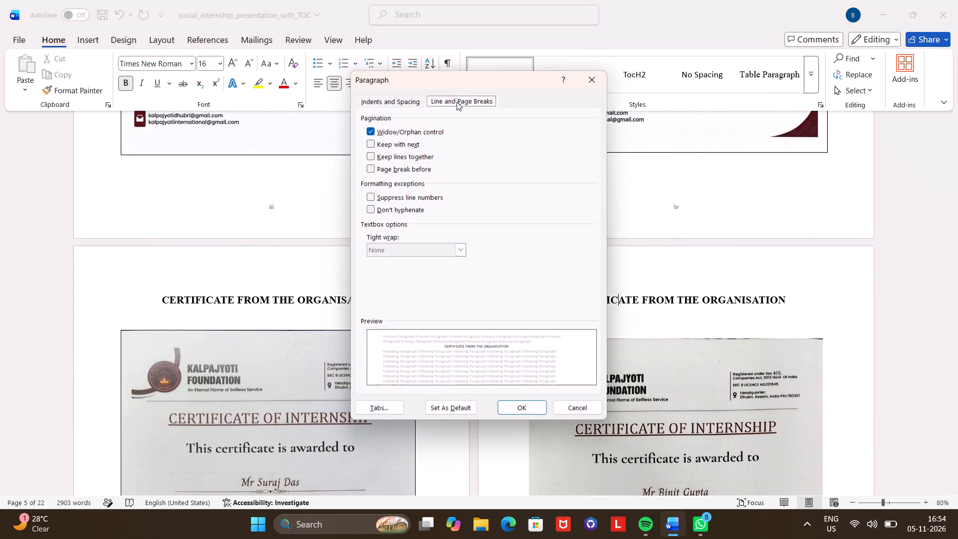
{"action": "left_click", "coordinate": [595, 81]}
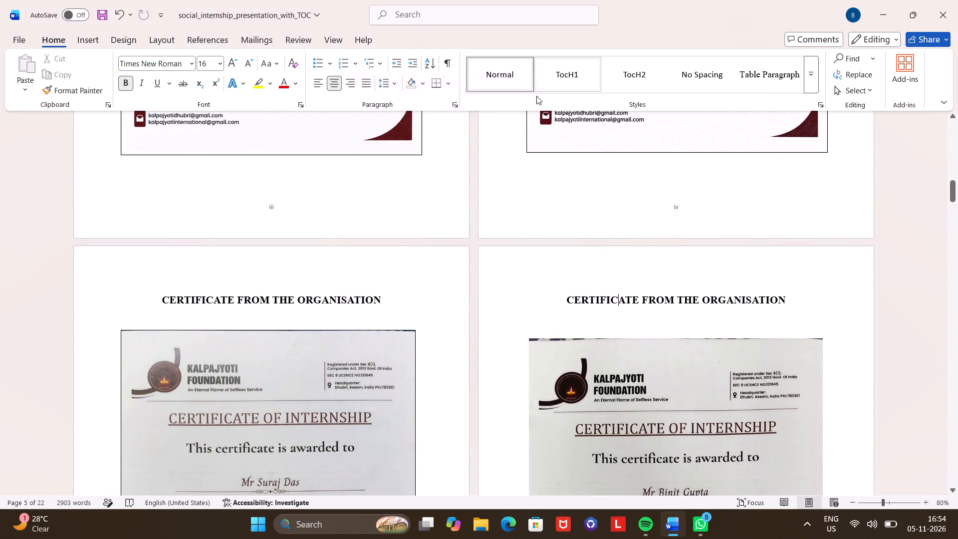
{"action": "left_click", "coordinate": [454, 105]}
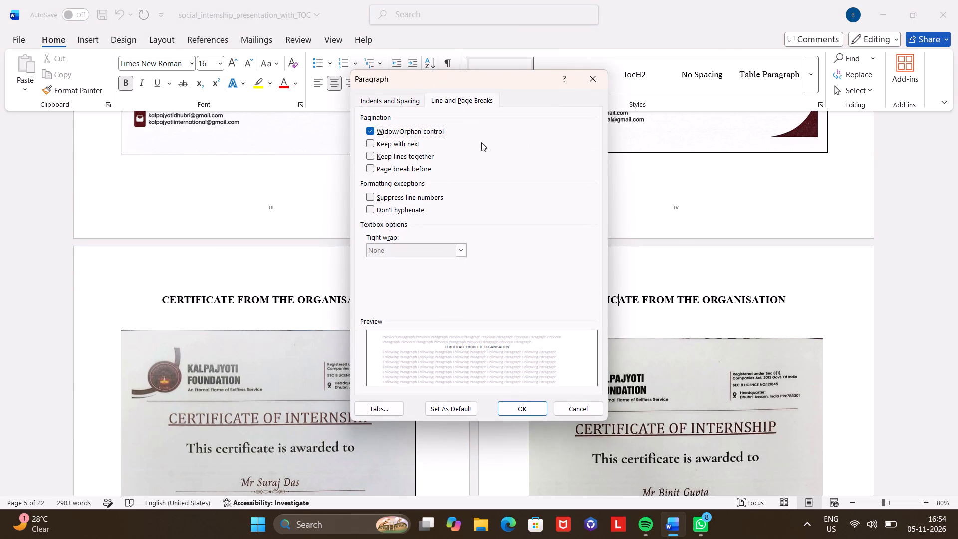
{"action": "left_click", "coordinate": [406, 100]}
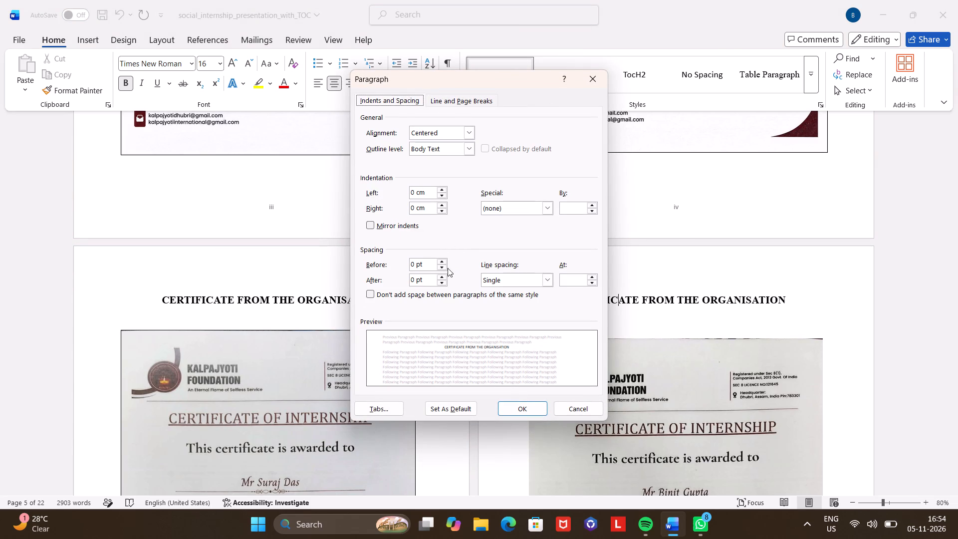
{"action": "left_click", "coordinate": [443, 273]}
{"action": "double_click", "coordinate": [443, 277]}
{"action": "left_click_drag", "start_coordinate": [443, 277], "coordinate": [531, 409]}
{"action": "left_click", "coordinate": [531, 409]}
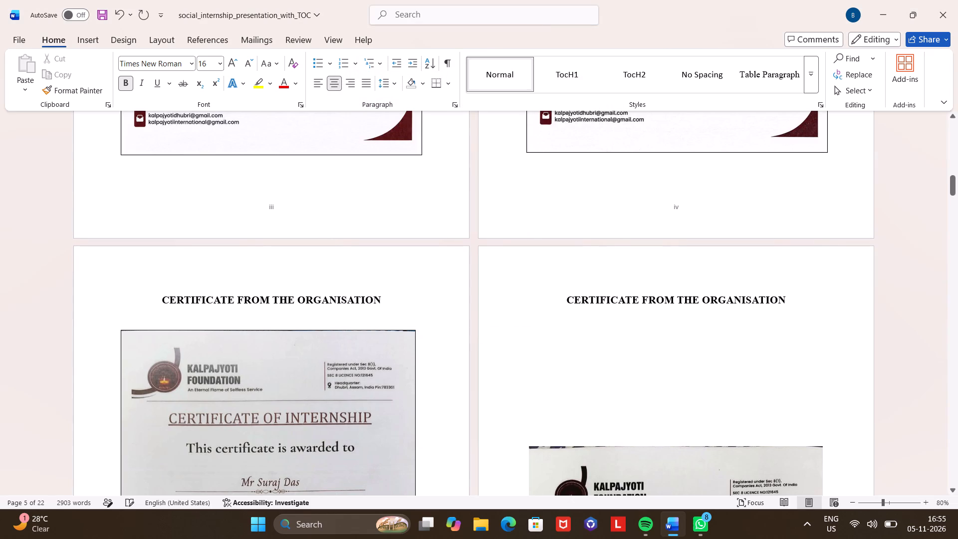
Delete the empty lines below the second certificate heading, keeping the word ORGANISATION complete.
{"action": "left_click", "coordinate": [662, 435]}
{"action": "key", "text": "BackSpace"}
{"action": "key", "text": "BackSpace"}
{"action": "key", "text": "BackSpace"}
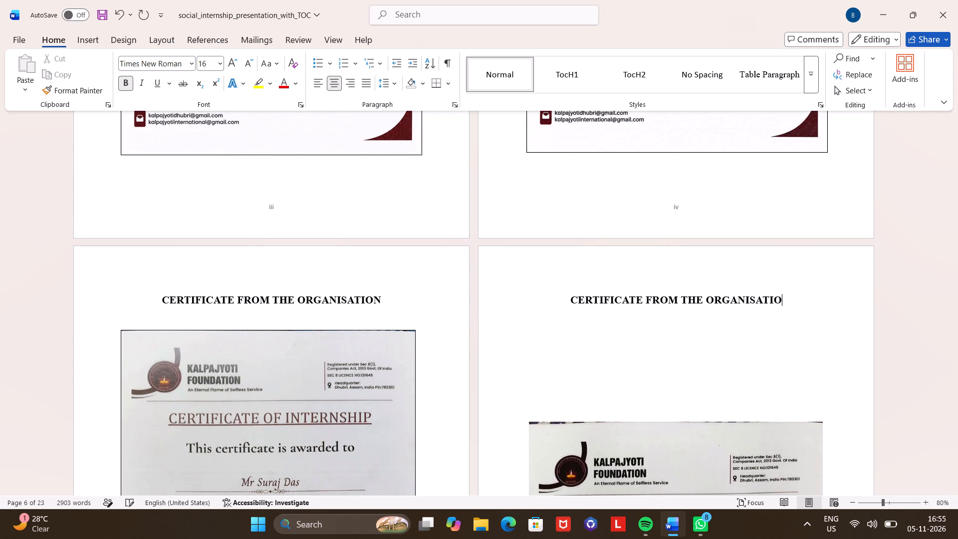
{"action": "key", "text": "n"}
{"action": "key", "text": "Down"}
{"action": "key", "text": "Down"}
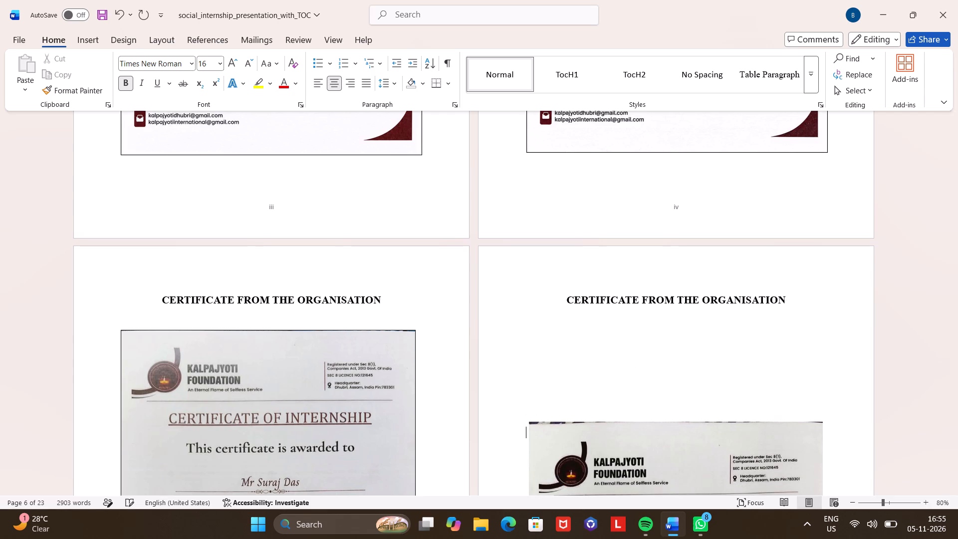
{"action": "key", "text": "Up"}
{"action": "key", "text": "BackSpace"}
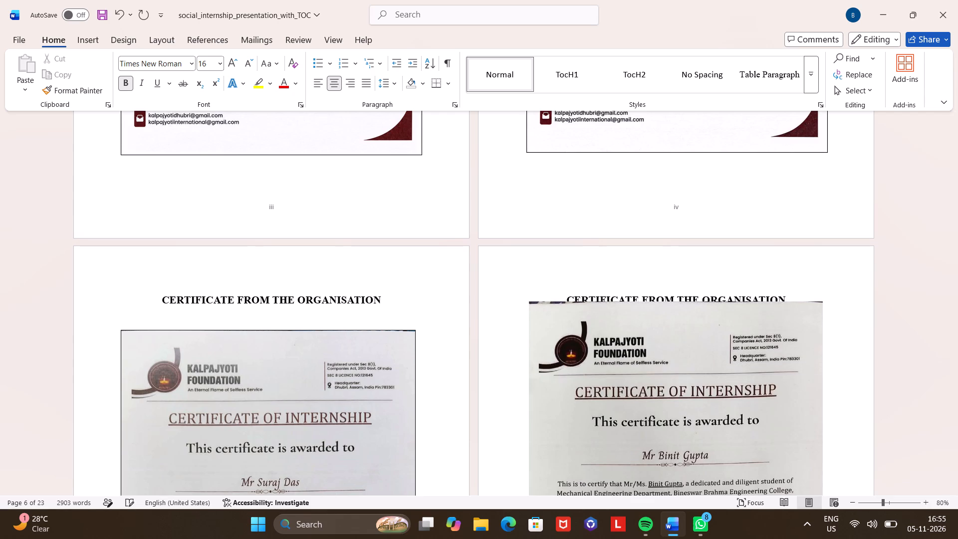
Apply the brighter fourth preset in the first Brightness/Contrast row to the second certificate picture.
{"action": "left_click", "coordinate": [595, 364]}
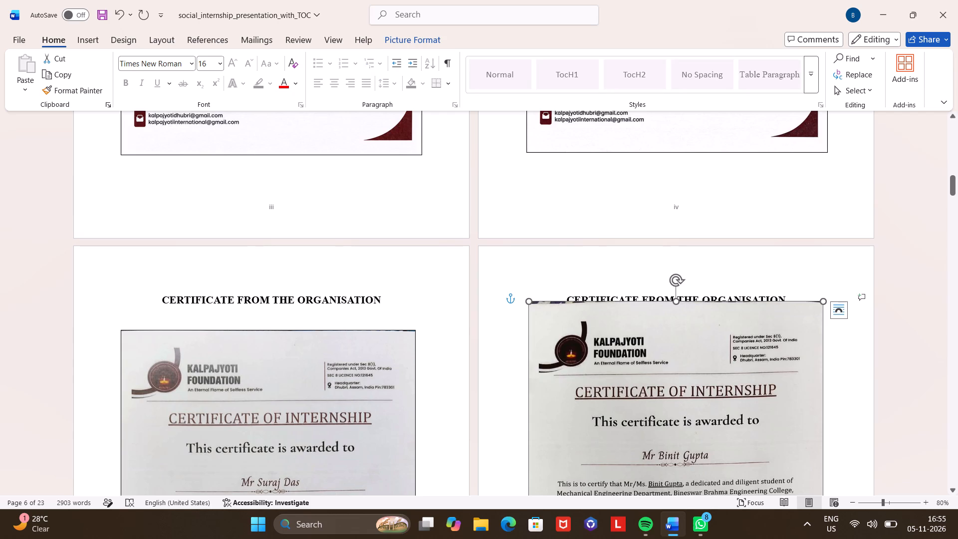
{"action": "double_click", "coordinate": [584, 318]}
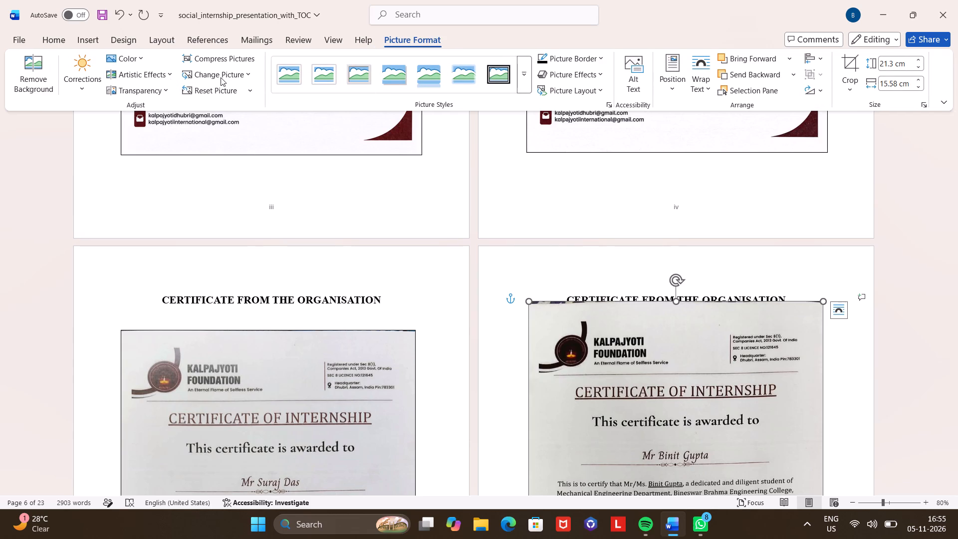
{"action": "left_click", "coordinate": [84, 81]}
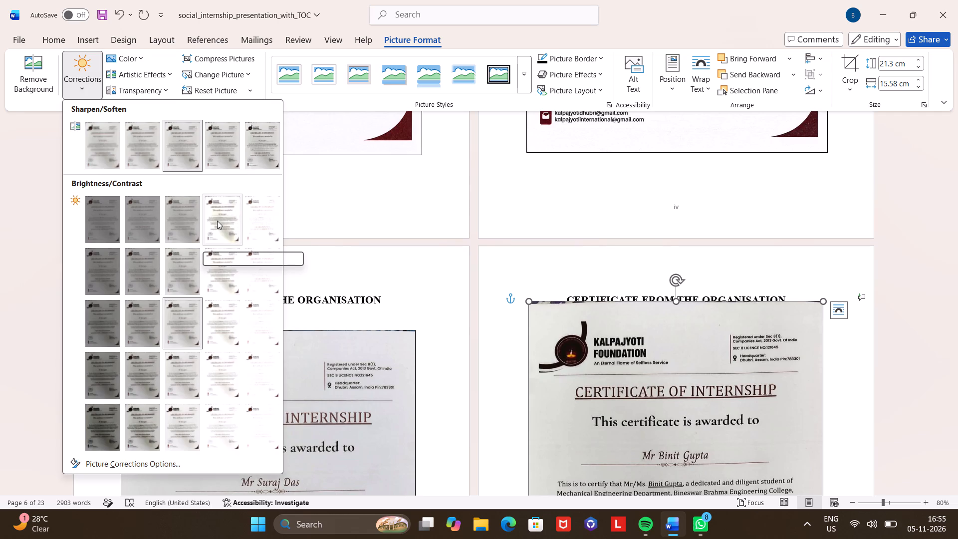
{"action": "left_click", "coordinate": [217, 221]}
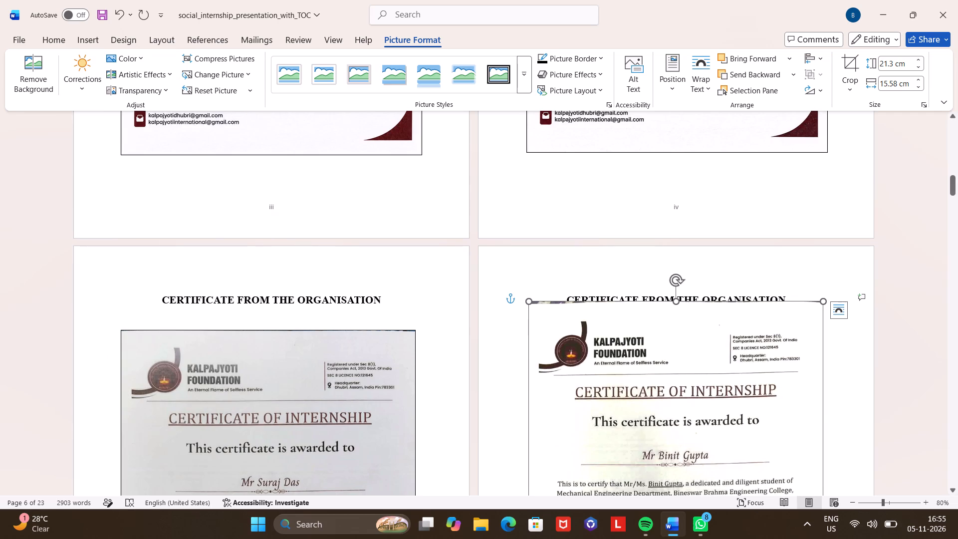
Change the second certificate picture's correction to the third preset in the first Brightness/Contrast row.
{"action": "scroll", "coordinate": [536, 288], "scroll_direction": "down", "scroll_amount": 2}
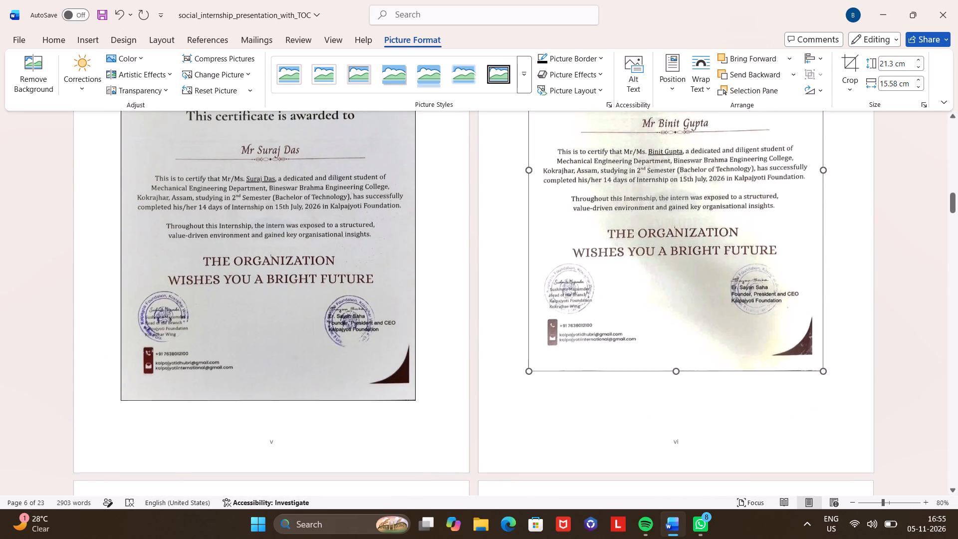
{"action": "double_click", "coordinate": [565, 276]}
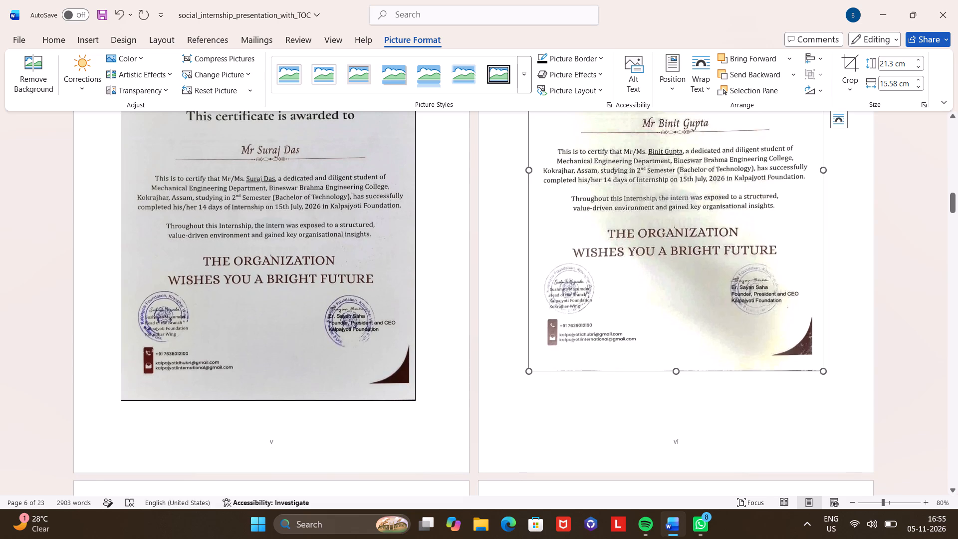
{"action": "left_click", "coordinate": [128, 63]}
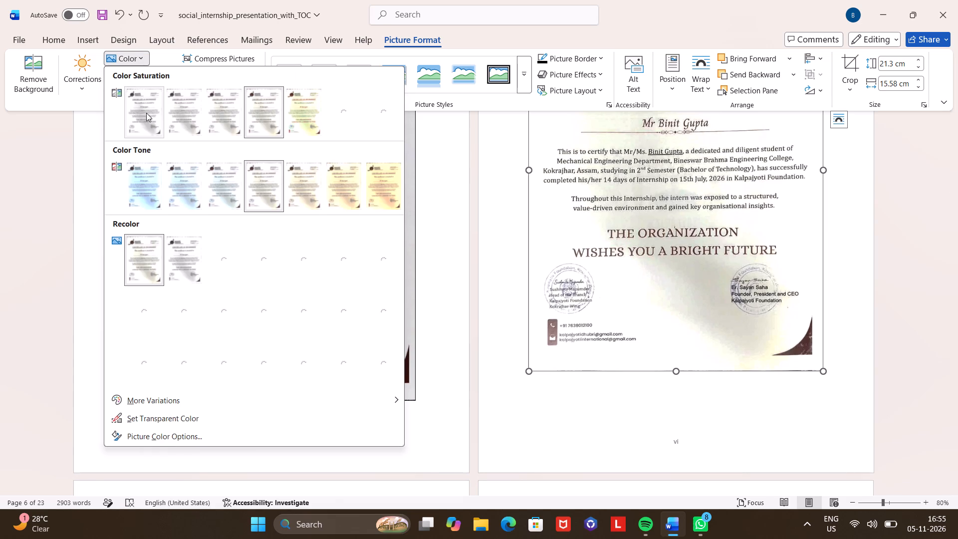
{"action": "left_click", "coordinate": [79, 72]}
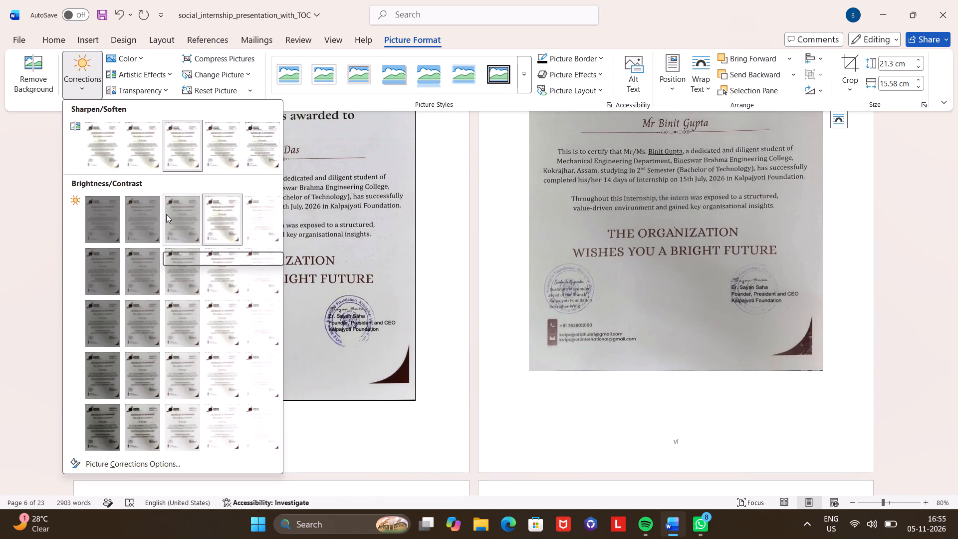
{"action": "left_click", "coordinate": [184, 217]}
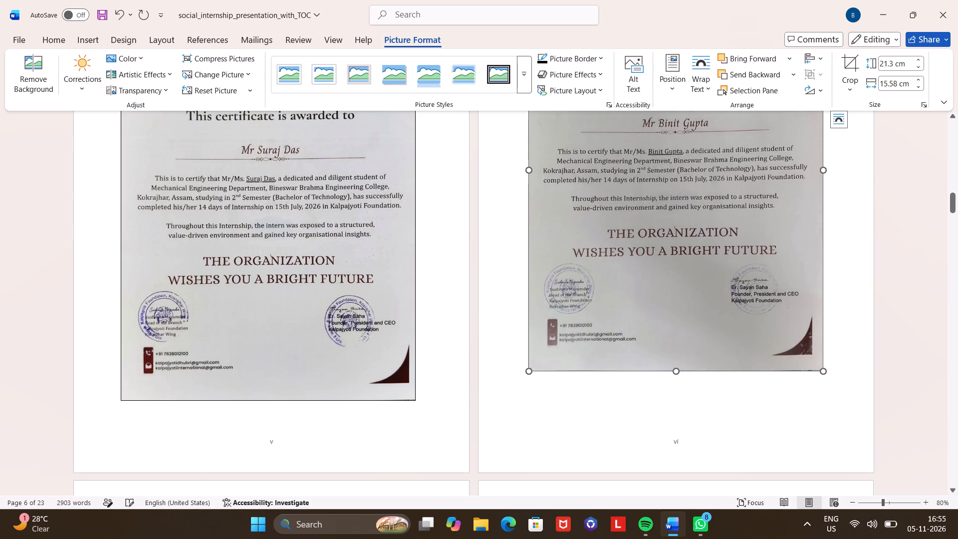
Reduce the paragraph spacing after the second certificate heading to one increment above 12 pt.
{"action": "scroll", "coordinate": [314, 259], "scroll_direction": "up", "scroll_amount": 2}
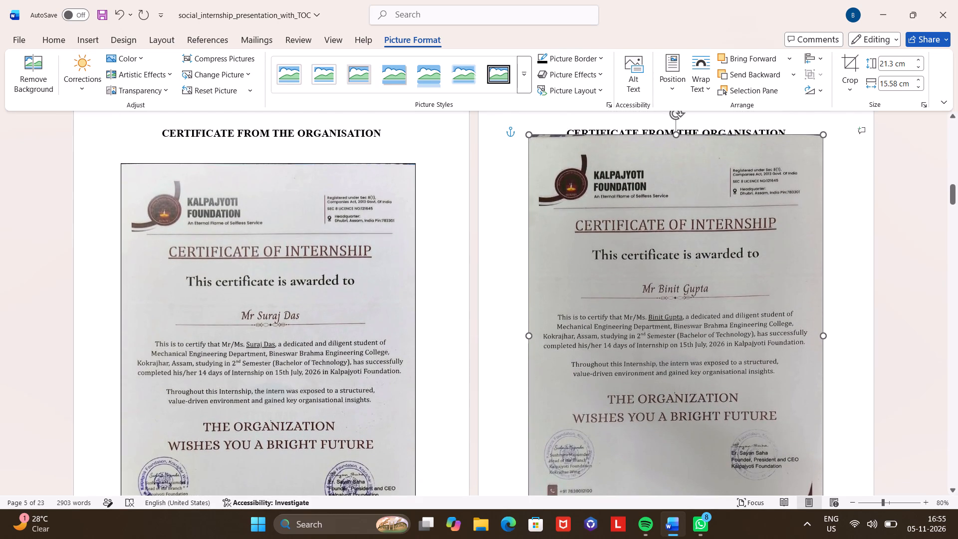
{"action": "left_click", "coordinate": [565, 134]}
{"action": "left_click", "coordinate": [583, 127]}
{"action": "left_click", "coordinate": [457, 103]}
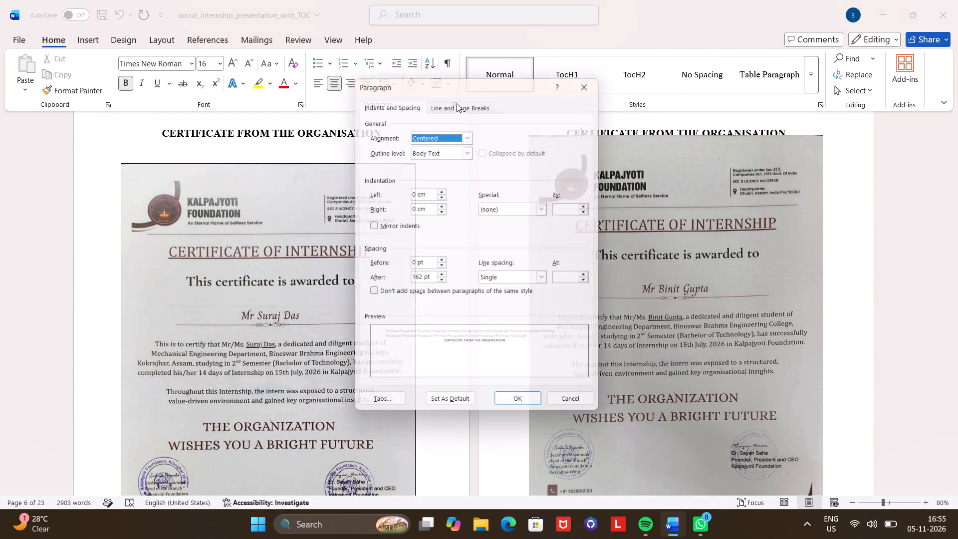
{"action": "triple_click", "coordinate": [441, 281]}
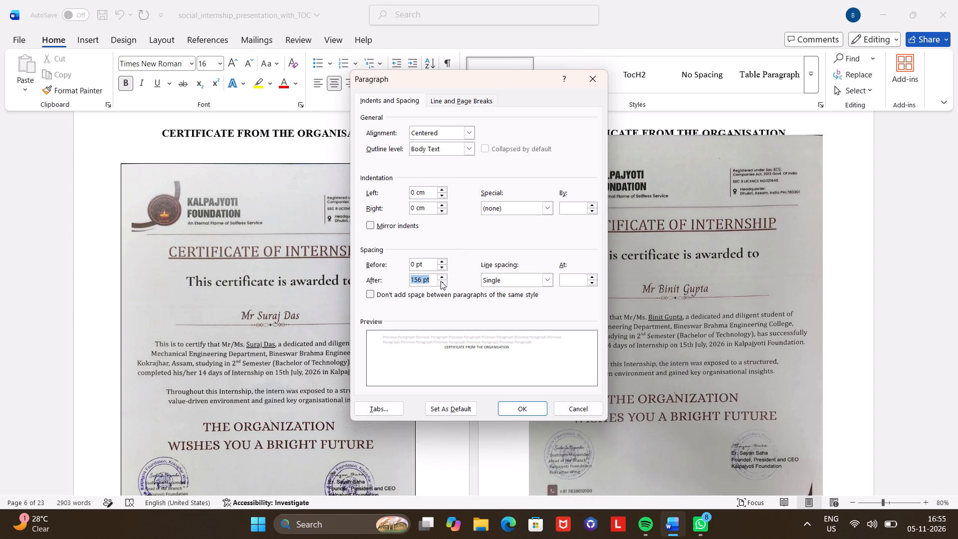
{"action": "triple_click", "coordinate": [441, 281]}
{"action": "triple_click", "coordinate": [441, 281]}
{"action": "triple_click", "coordinate": [441, 281]}
{"action": "triple_click", "coordinate": [441, 281]}
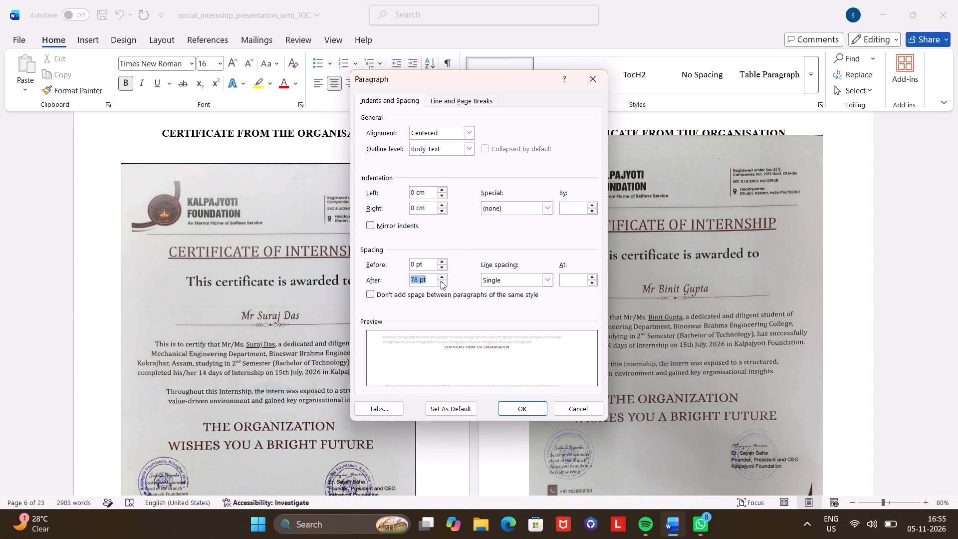
{"action": "triple_click", "coordinate": [441, 281]}
{"action": "triple_click", "coordinate": [441, 281]}
{"action": "triple_click", "coordinate": [441, 281]}
{"action": "left_click", "coordinate": [441, 281]}
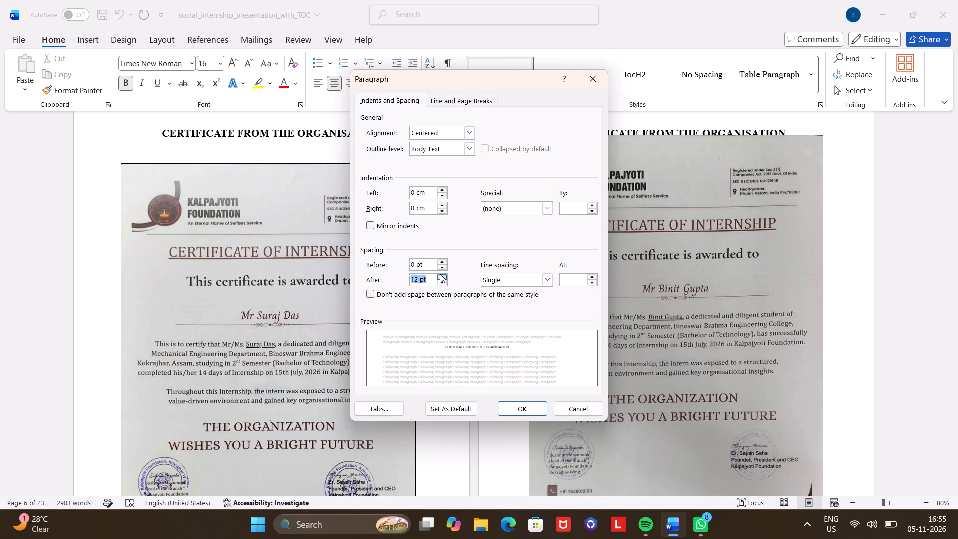
{"action": "left_click", "coordinate": [440, 274]}
{"action": "key", "text": "Return"}
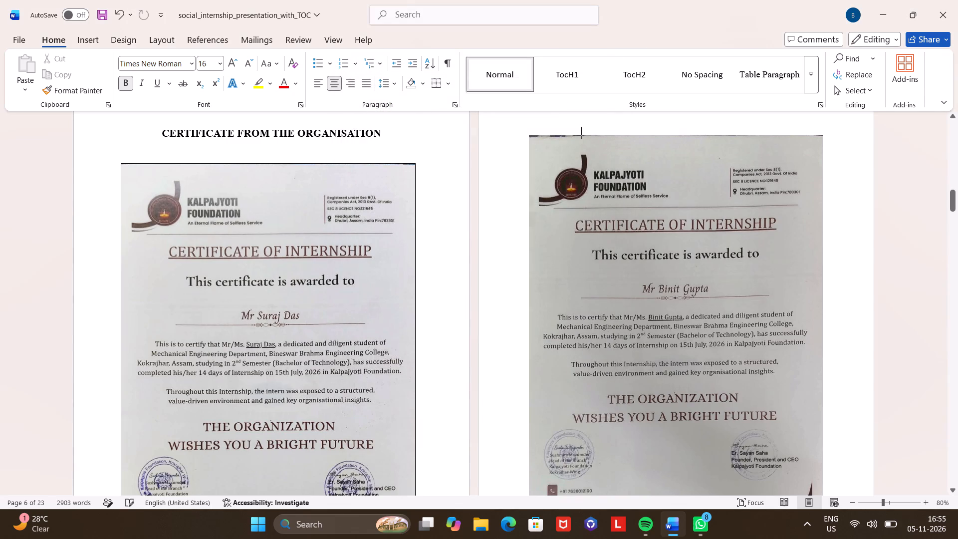
Set the second certificate picture's text wrapping to In Front of Text.
{"action": "left_click", "coordinate": [571, 152]}
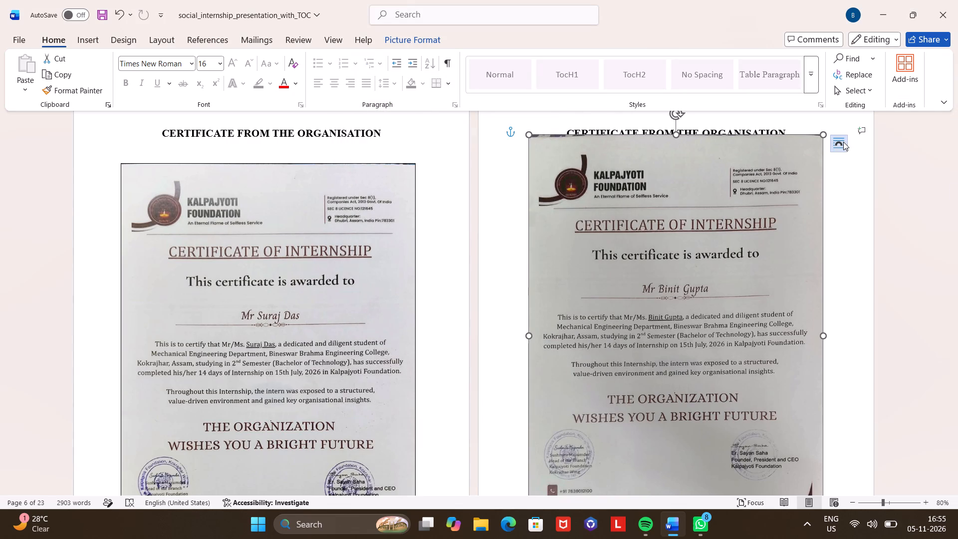
{"action": "left_click", "coordinate": [843, 142]}
{"action": "left_click", "coordinate": [940, 259]}
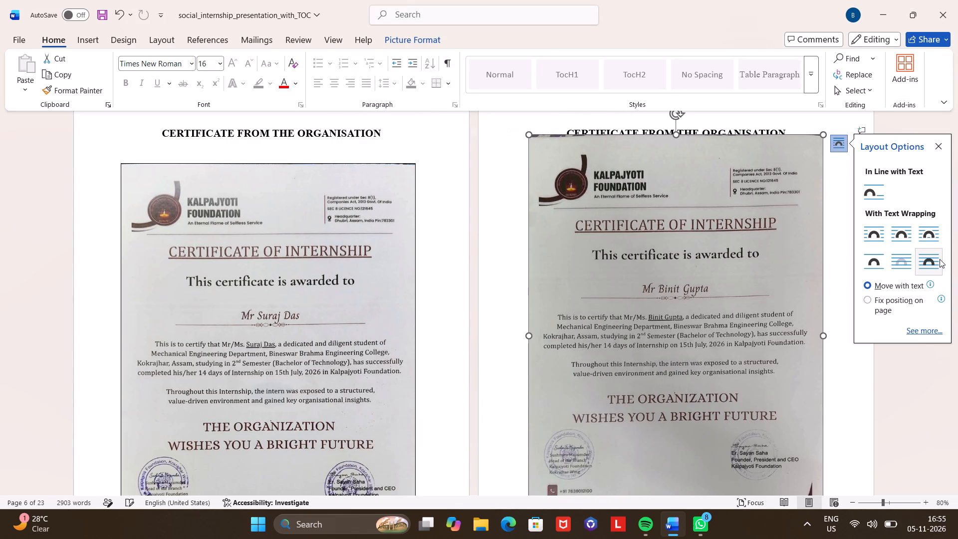
{"action": "left_click", "coordinate": [843, 312]}
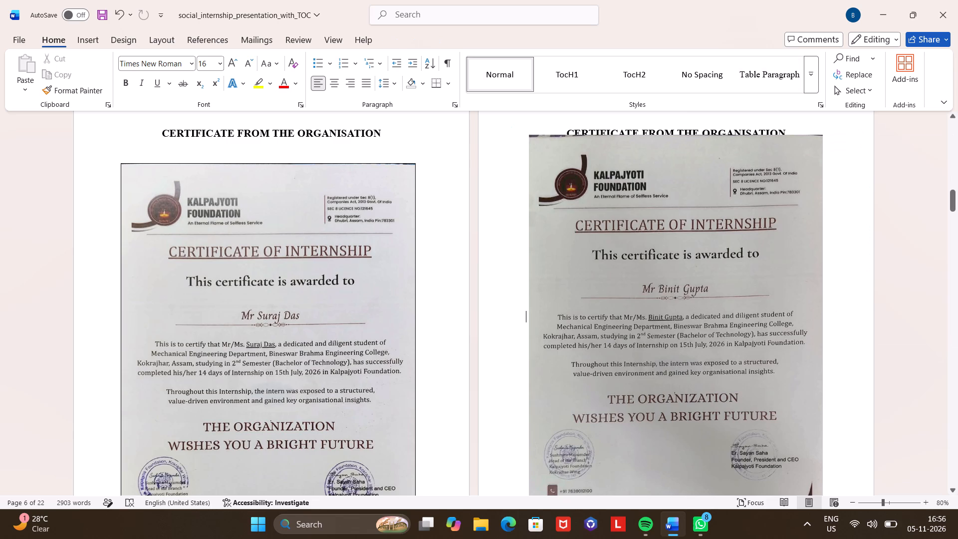
Insert a line break at the end of the second certificate heading, moving the picture down clear of the heading.
{"action": "left_click", "coordinate": [789, 136]}
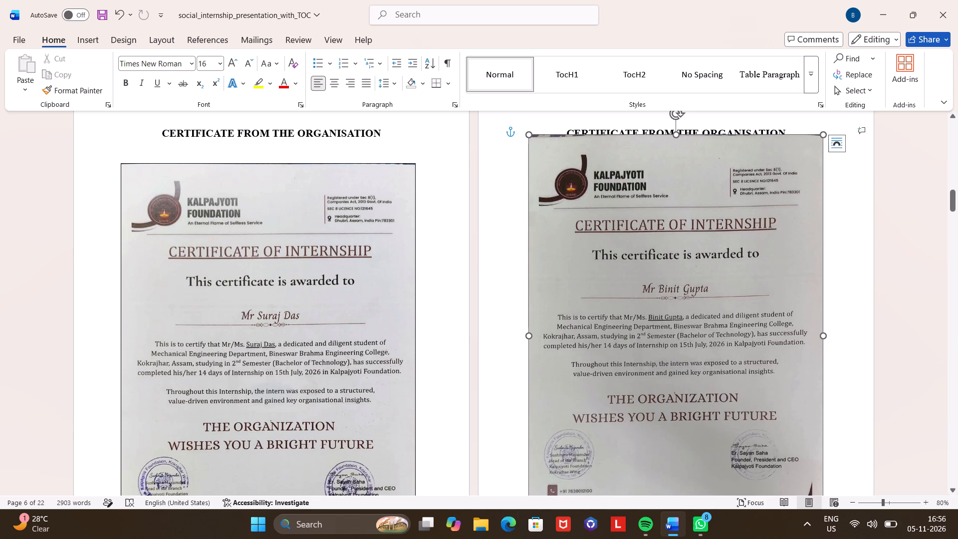
{"action": "left_click", "coordinate": [789, 129]}
{"action": "key", "text": "Return"}
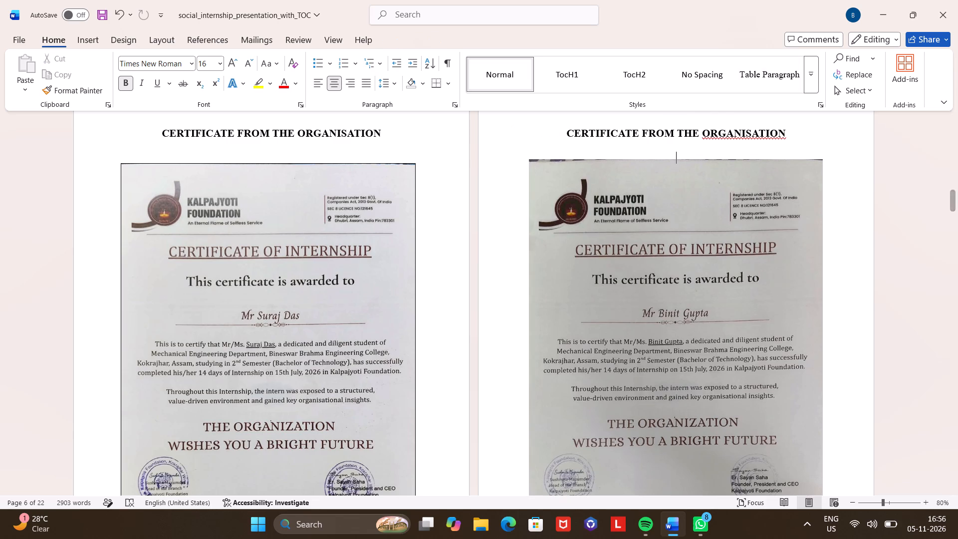
Ignore all spelling flags for the word ORGANISATION in the second certificate heading.
{"action": "left_click", "coordinate": [691, 189]}
{"action": "scroll", "coordinate": [865, 189], "scroll_direction": "up", "scroll_amount": 1}
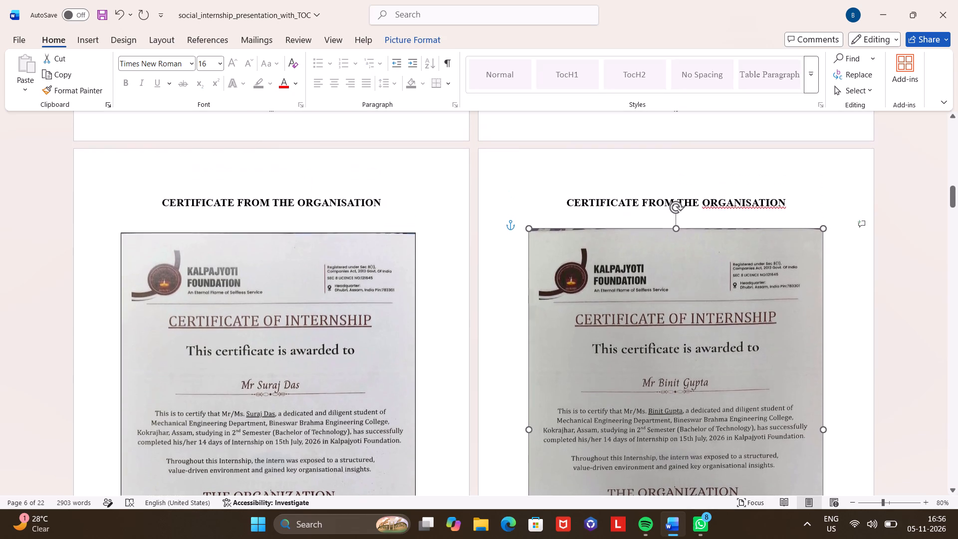
{"action": "left_click", "coordinate": [751, 203]}
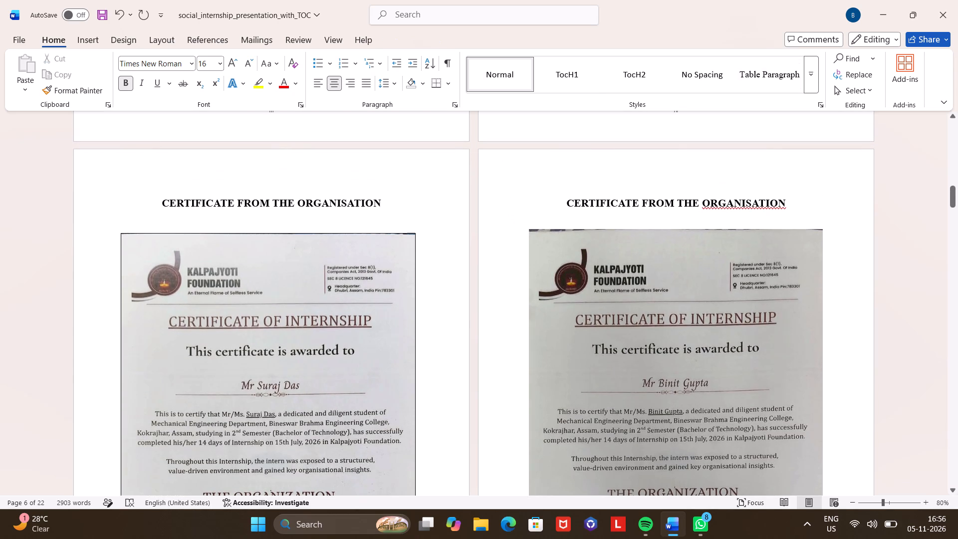
{"action": "right_click", "coordinate": [738, 206]}
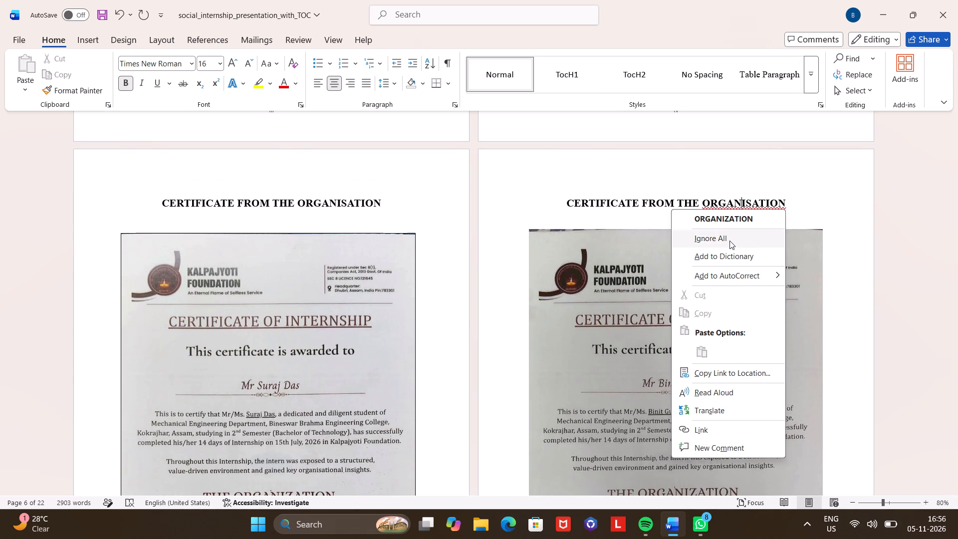
{"action": "left_click", "coordinate": [729, 241]}
Nudge the first certificate picture on page v slightly upward, using the second certificate picture as reference.
{"action": "scroll", "coordinate": [688, 248], "scroll_direction": "down", "scroll_amount": 1}
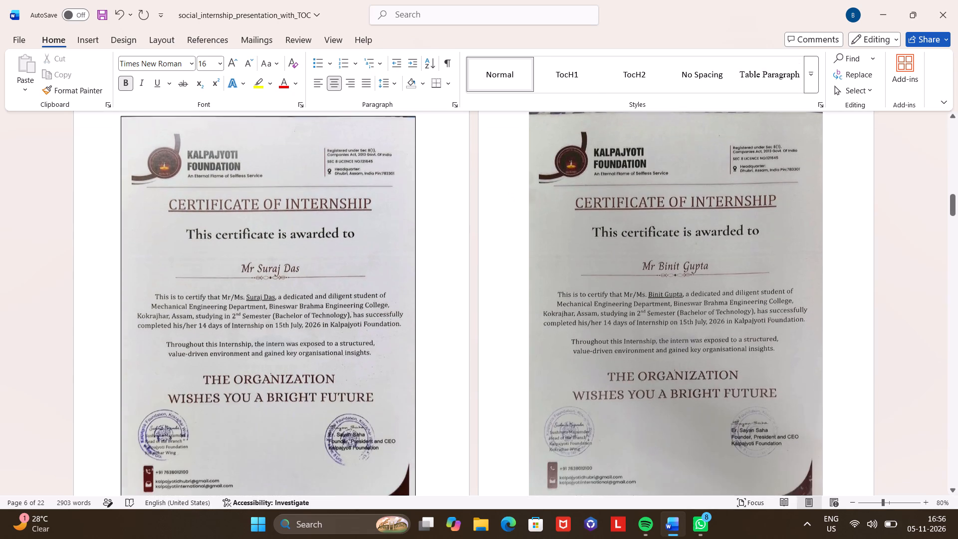
{"action": "scroll", "coordinate": [688, 248], "scroll_direction": "down", "scroll_amount": 1}
{"action": "left_click", "coordinate": [688, 248]}
{"action": "scroll", "coordinate": [688, 248], "scroll_direction": "down", "scroll_amount": 1}
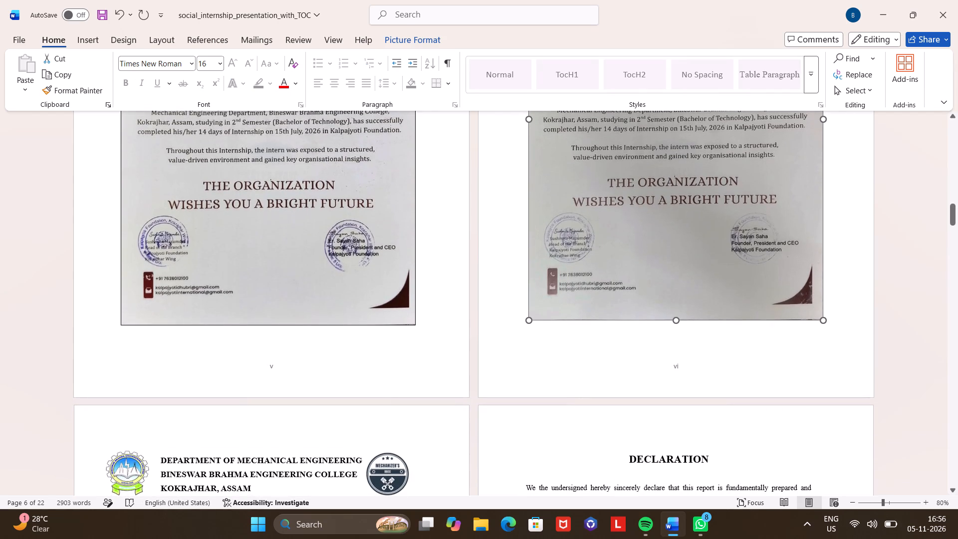
{"action": "scroll", "coordinate": [688, 248], "scroll_direction": "up", "scroll_amount": 3}
{"action": "left_click", "coordinate": [361, 275]}
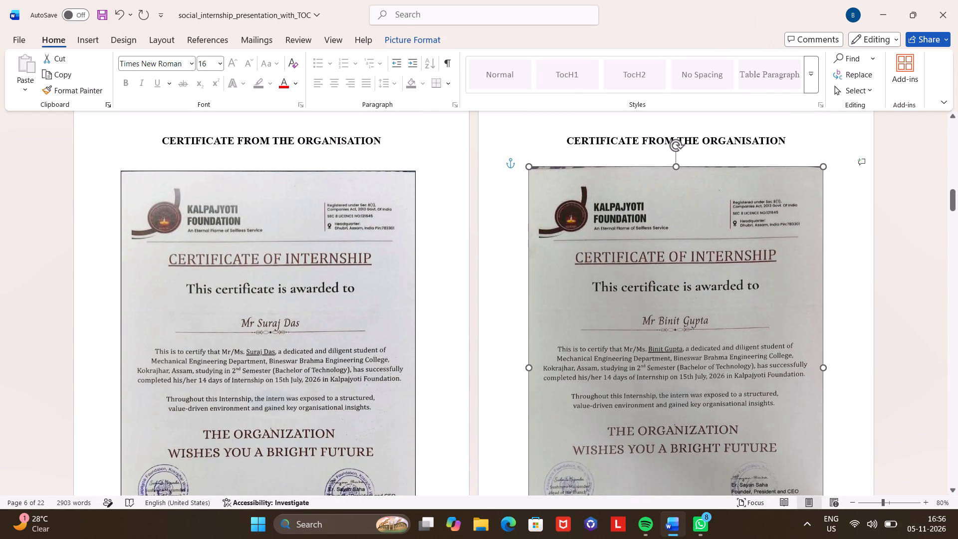
{"action": "key", "text": "Up"}
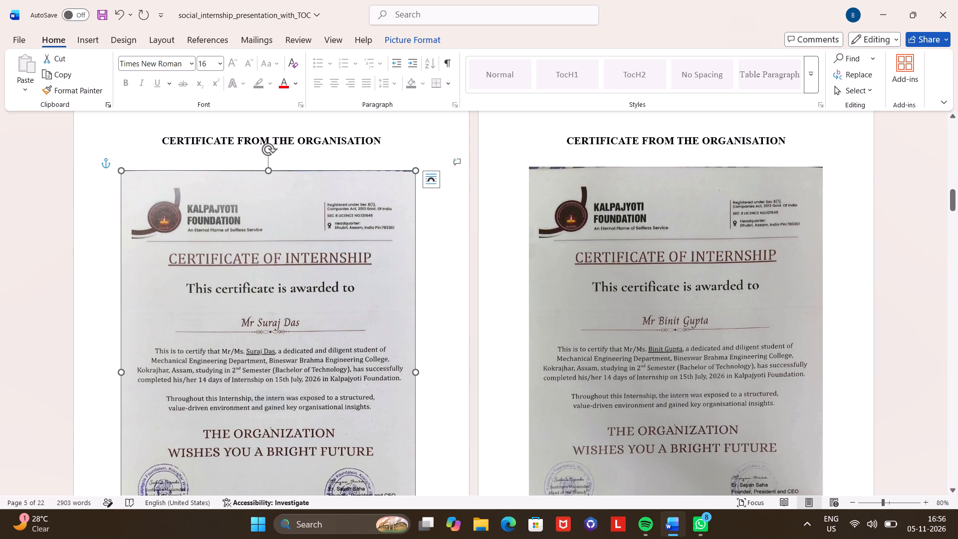
Apply the Brightness +20%, Contrast -40% correction to the first certificate picture on page v.
{"action": "scroll", "coordinate": [453, 284], "scroll_direction": "up", "scroll_amount": 4}
{"action": "scroll", "coordinate": [453, 284], "scroll_direction": "down", "scroll_amount": 4}
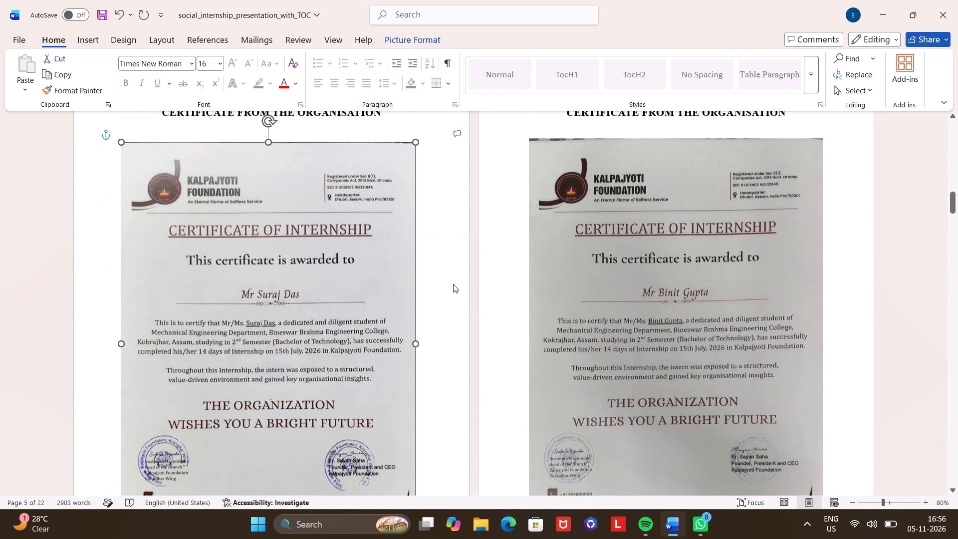
{"action": "double_click", "coordinate": [394, 282]}
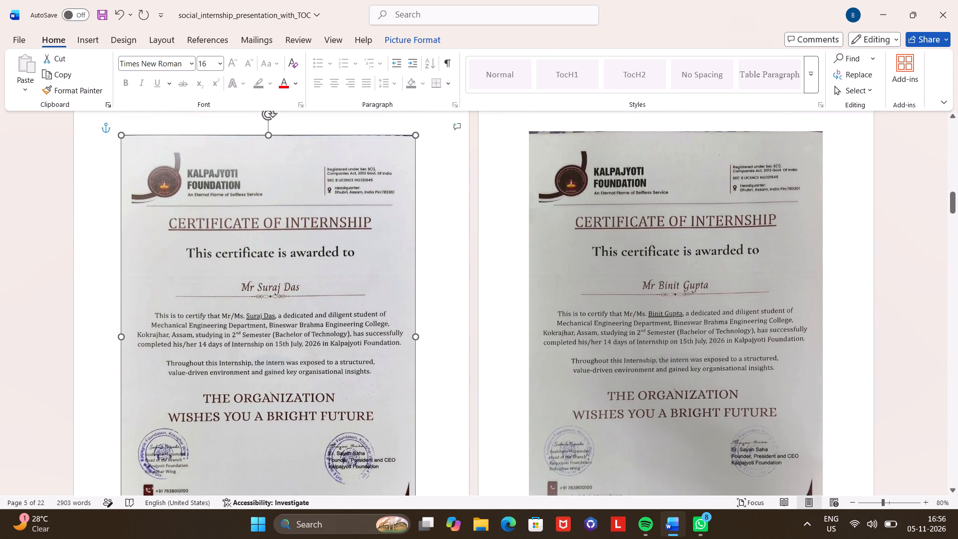
{"action": "left_click", "coordinate": [201, 241]}
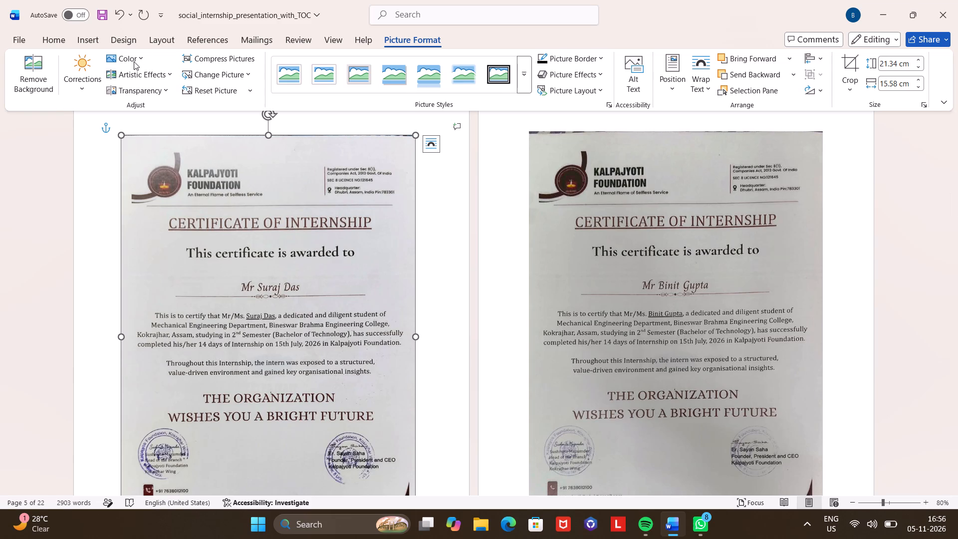
{"action": "left_click", "coordinate": [134, 61]}
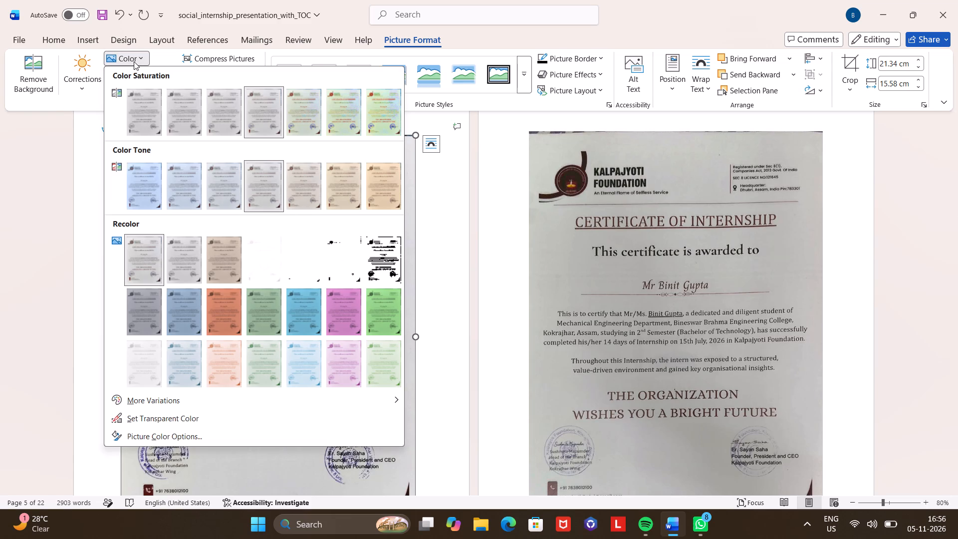
{"action": "left_click", "coordinate": [134, 61]}
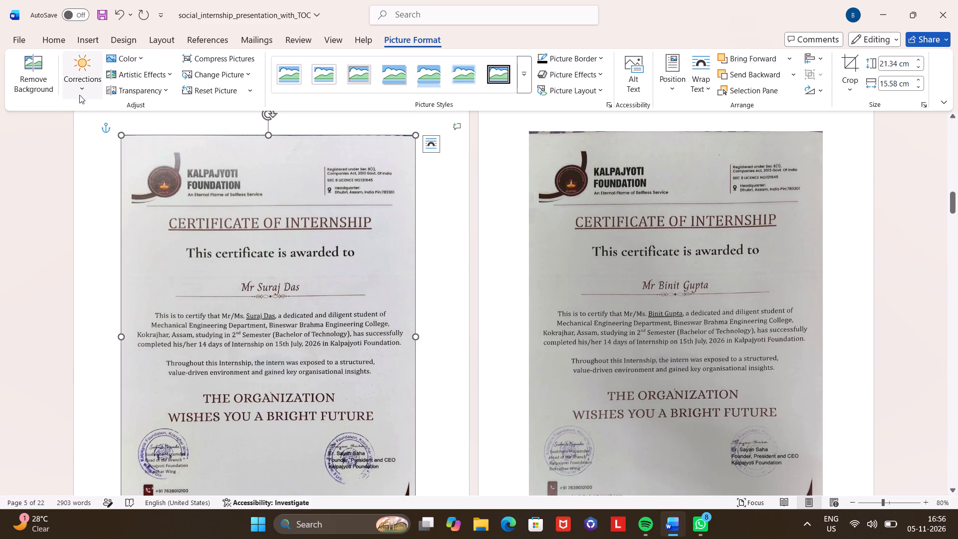
{"action": "left_click", "coordinate": [79, 95]}
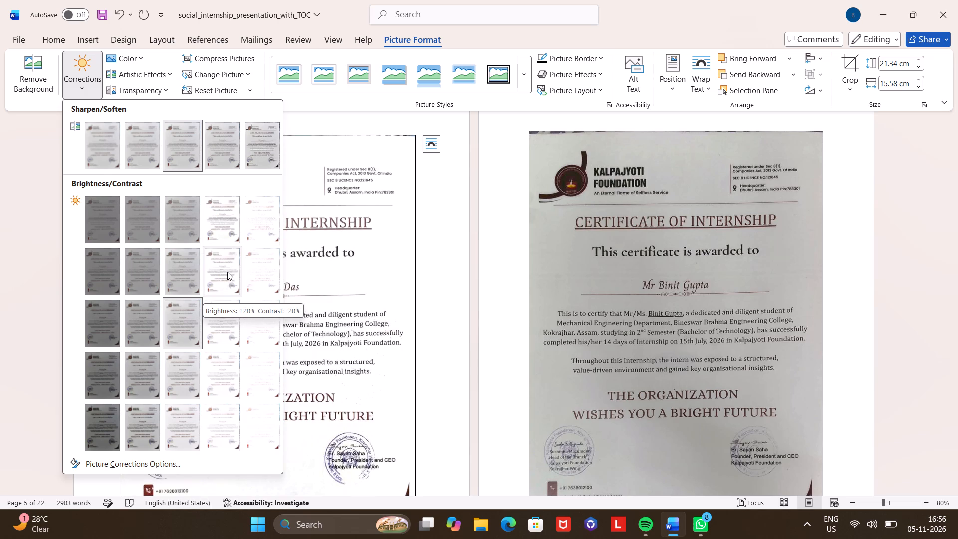
{"action": "left_click", "coordinate": [218, 238]}
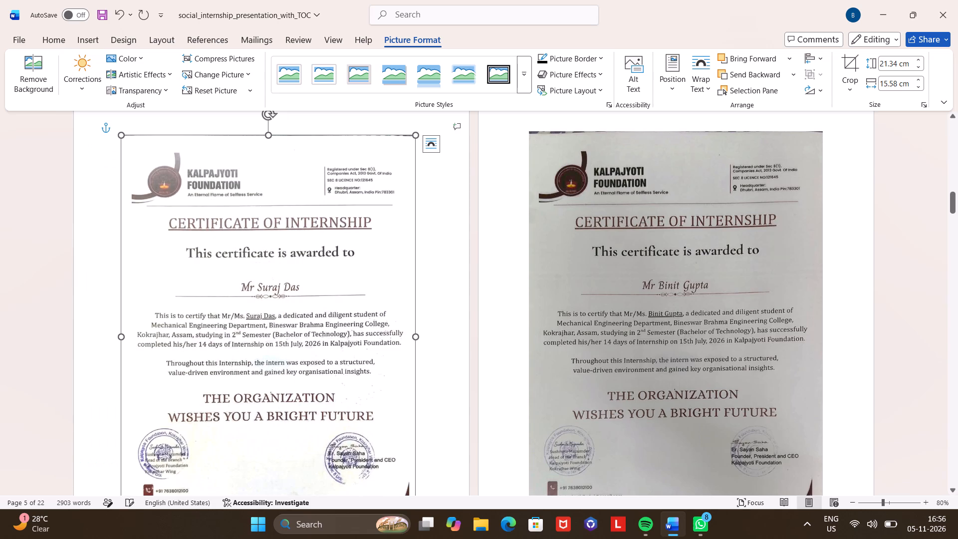
Compare both certificate pictures and examine the Brightness/Contrast and Color presets available for the second one.
{"action": "scroll", "coordinate": [222, 216], "scroll_direction": "up", "scroll_amount": 1}
{"action": "scroll", "coordinate": [222, 216], "scroll_direction": "down", "scroll_amount": 1}
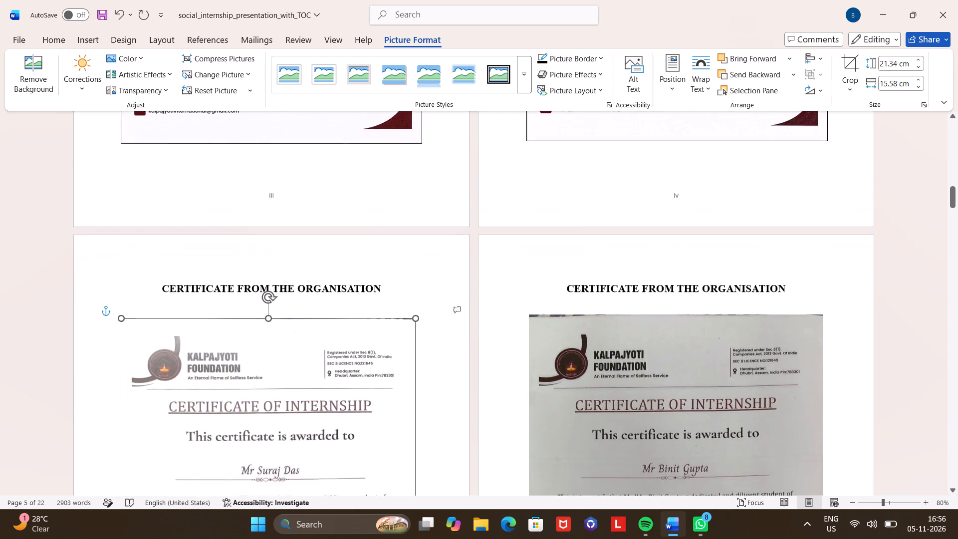
{"action": "scroll", "coordinate": [222, 216], "scroll_direction": "down", "scroll_amount": 2}
{"action": "scroll", "coordinate": [222, 216], "scroll_direction": "up", "scroll_amount": 1}
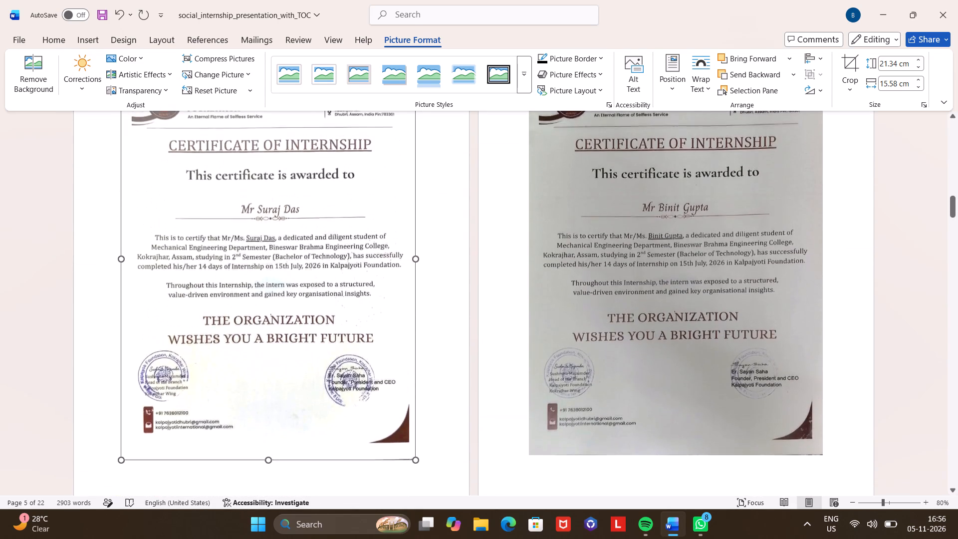
{"action": "double_click", "coordinate": [575, 226]}
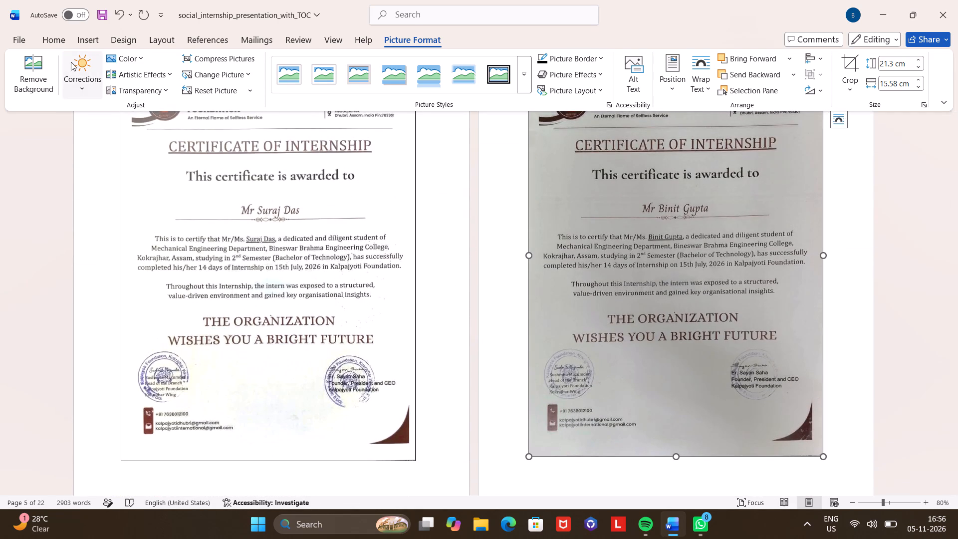
{"action": "left_click", "coordinate": [83, 79]}
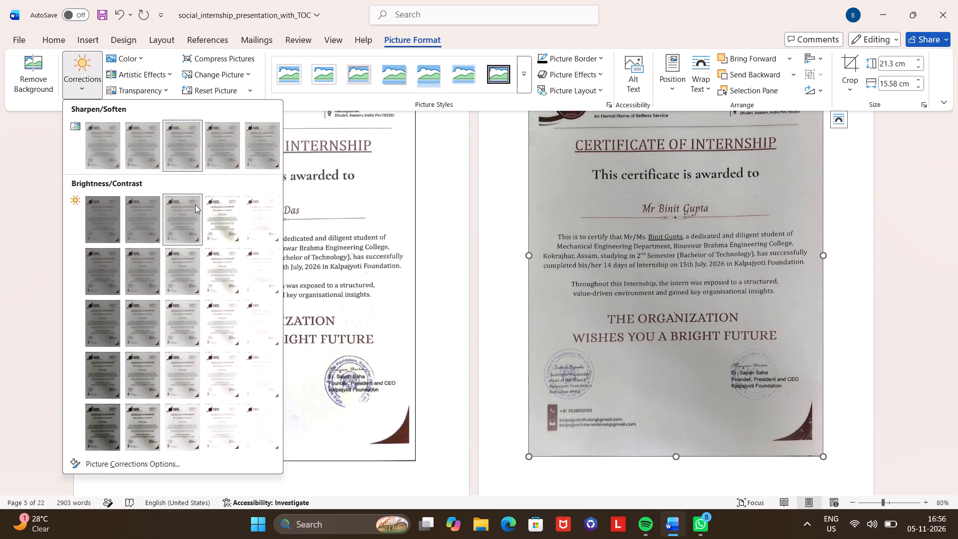
{"action": "left_click", "coordinate": [133, 60]}
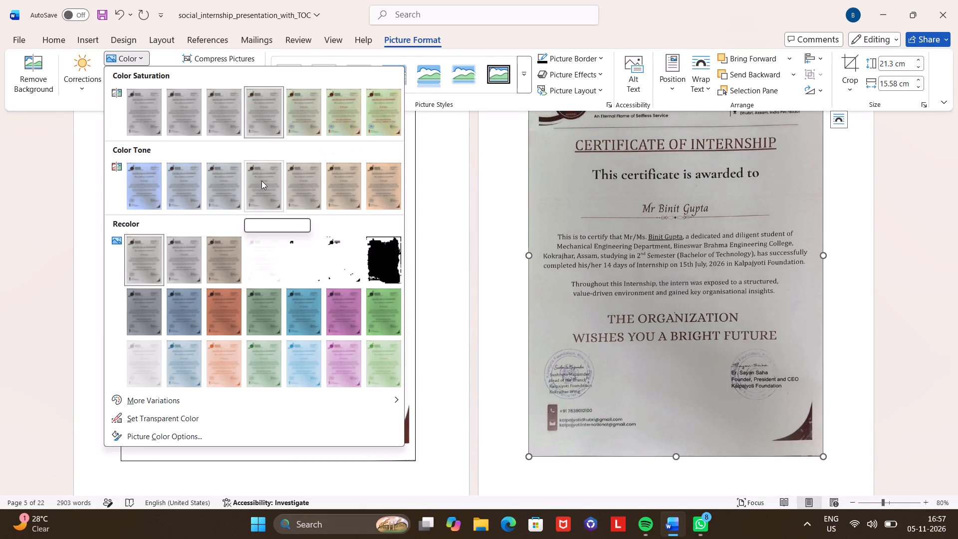
{"action": "left_click", "coordinate": [84, 82]}
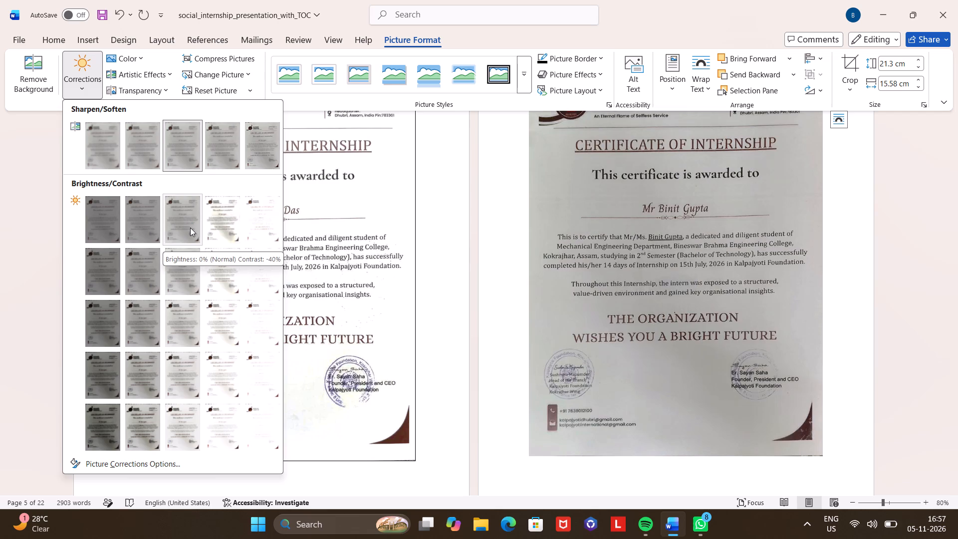
{"action": "left_click_drag", "start_coordinate": [190, 228], "coordinate": [517, 256]}
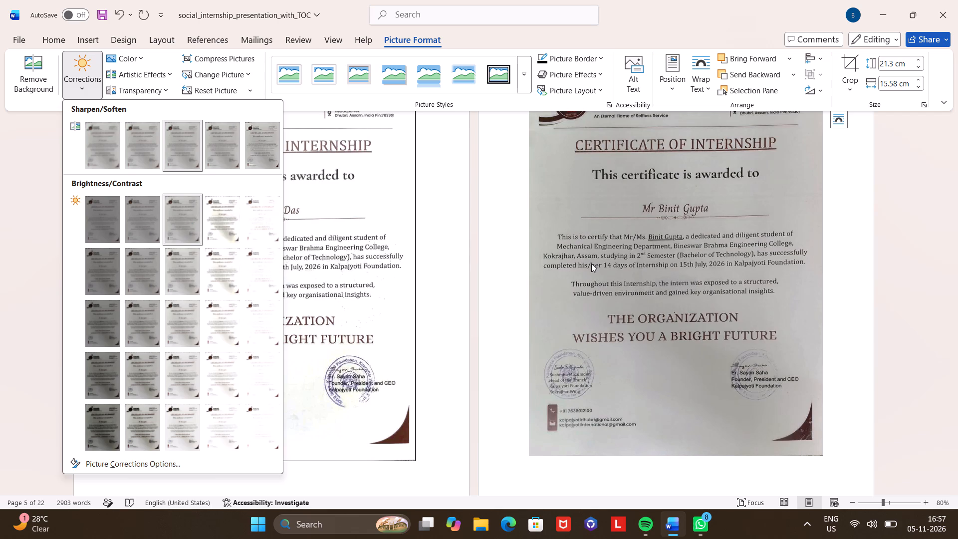
{"action": "left_click", "coordinate": [592, 264]}
Apply a black outline to the second certificate picture on page vi.
{"action": "left_click", "coordinate": [577, 54]}
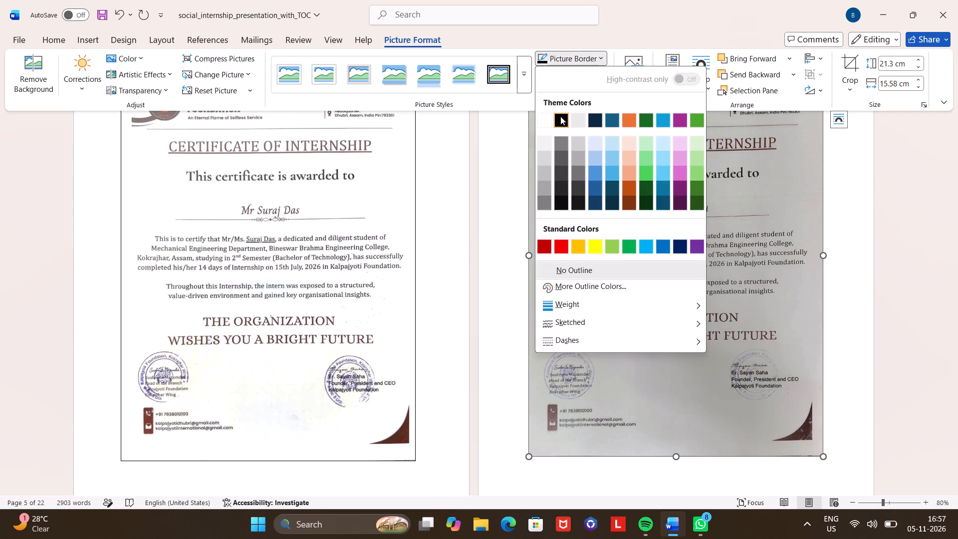
{"action": "left_click", "coordinate": [560, 119]}
{"action": "left_click", "coordinate": [485, 232]}
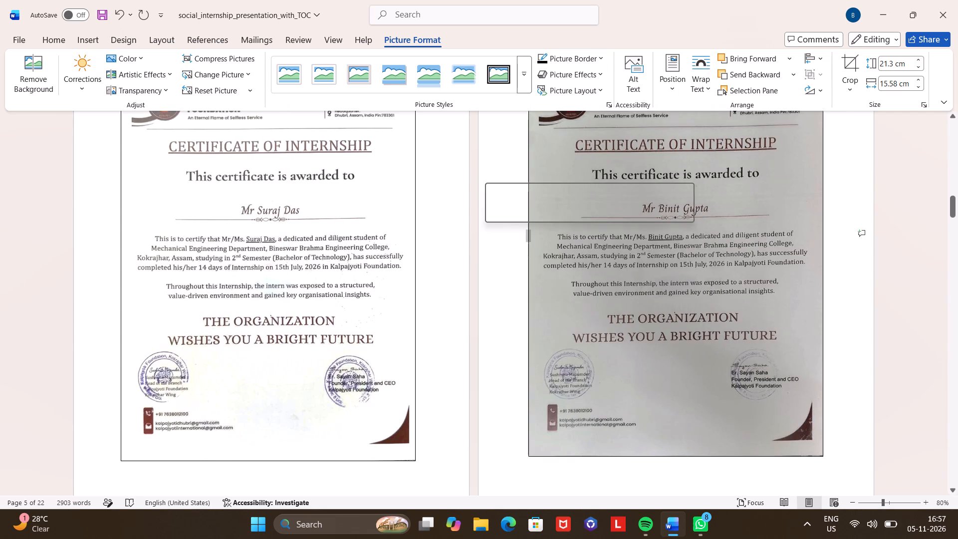
Review the certificate pages and the following front-matter pages through the table of contents.
{"action": "scroll", "coordinate": [485, 232], "scroll_direction": "up", "scroll_amount": 3}
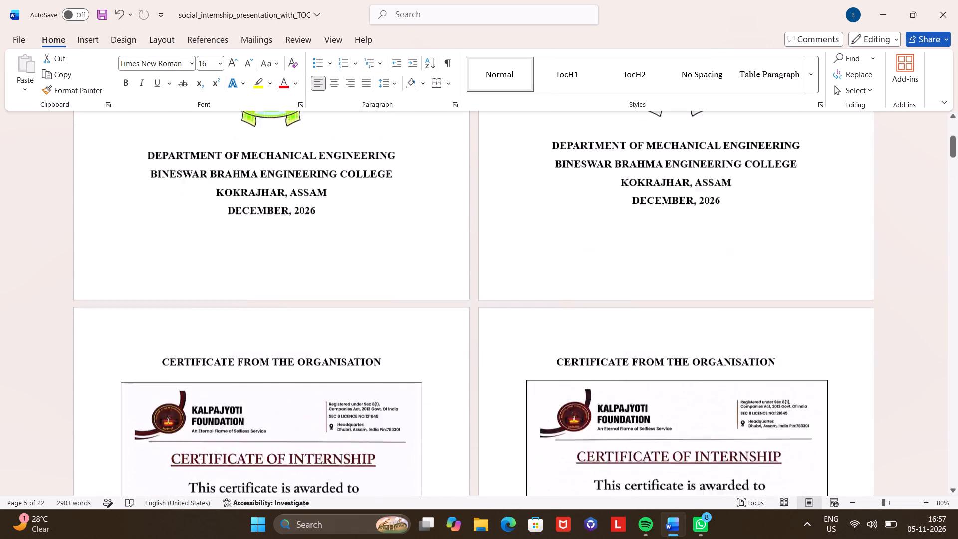
{"action": "scroll", "coordinate": [485, 232], "scroll_direction": "up", "scroll_amount": 1}
{"action": "scroll", "coordinate": [485, 232], "scroll_direction": "down", "scroll_amount": 4}
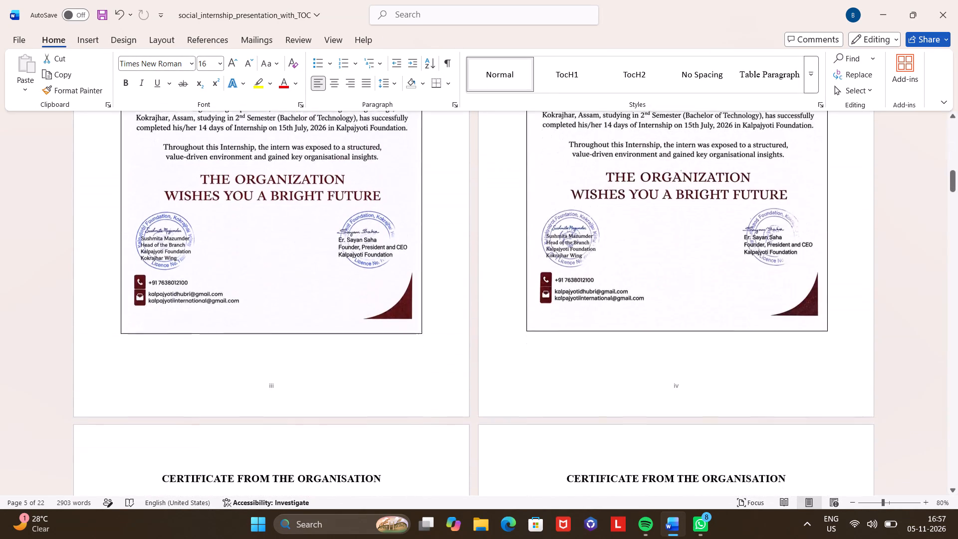
{"action": "scroll", "coordinate": [485, 232], "scroll_direction": "down", "scroll_amount": 3}
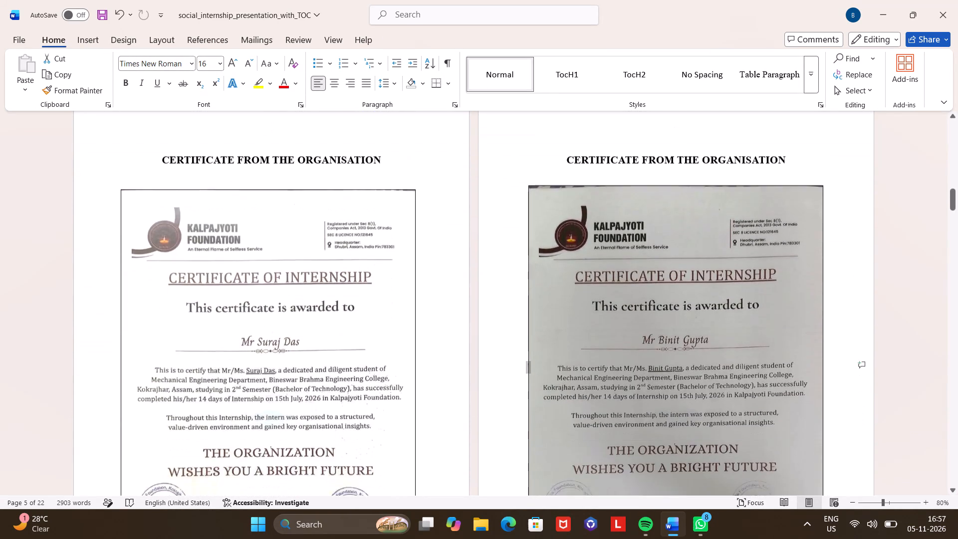
{"action": "scroll", "coordinate": [363, 296], "scroll_direction": "down", "scroll_amount": 3}
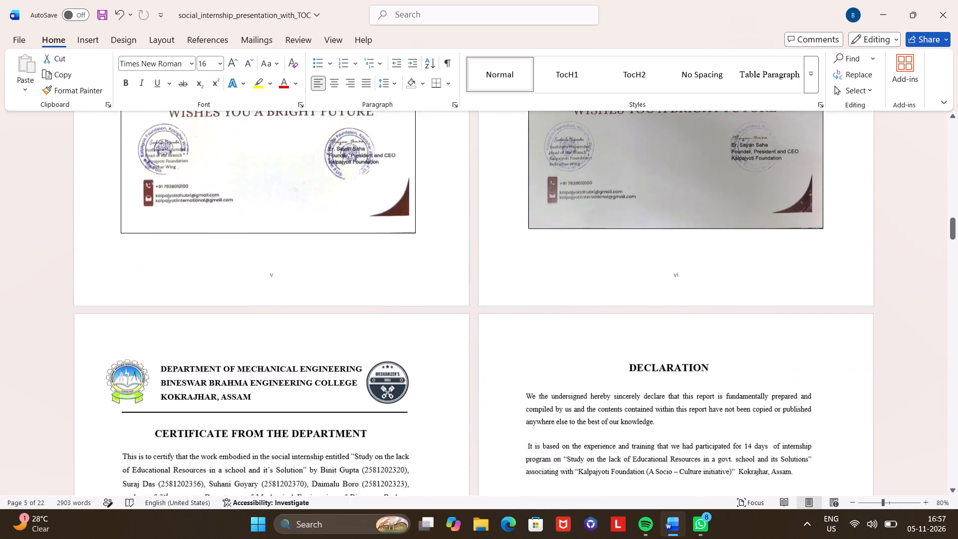
{"action": "scroll", "coordinate": [363, 296], "scroll_direction": "down", "scroll_amount": 5}
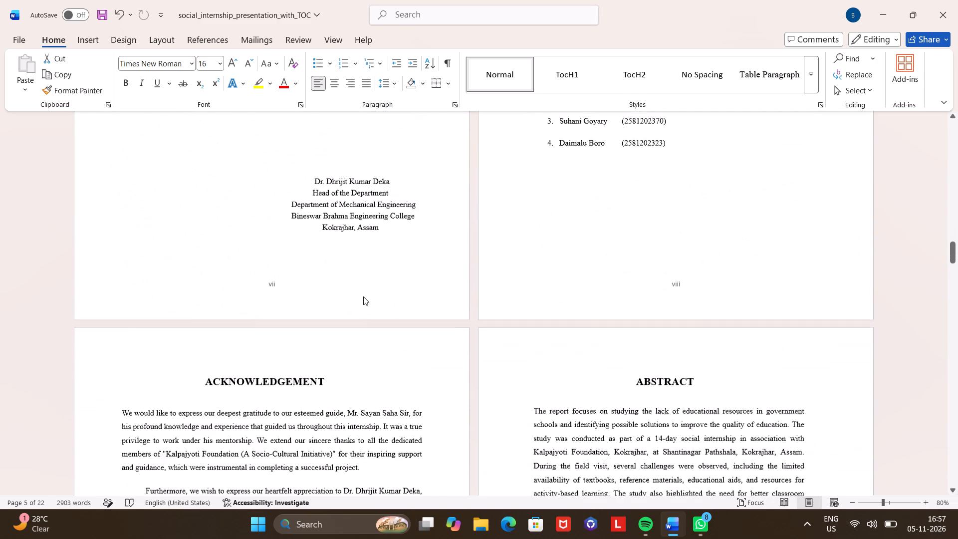
{"action": "scroll", "coordinate": [363, 296], "scroll_direction": "down", "scroll_amount": 4}
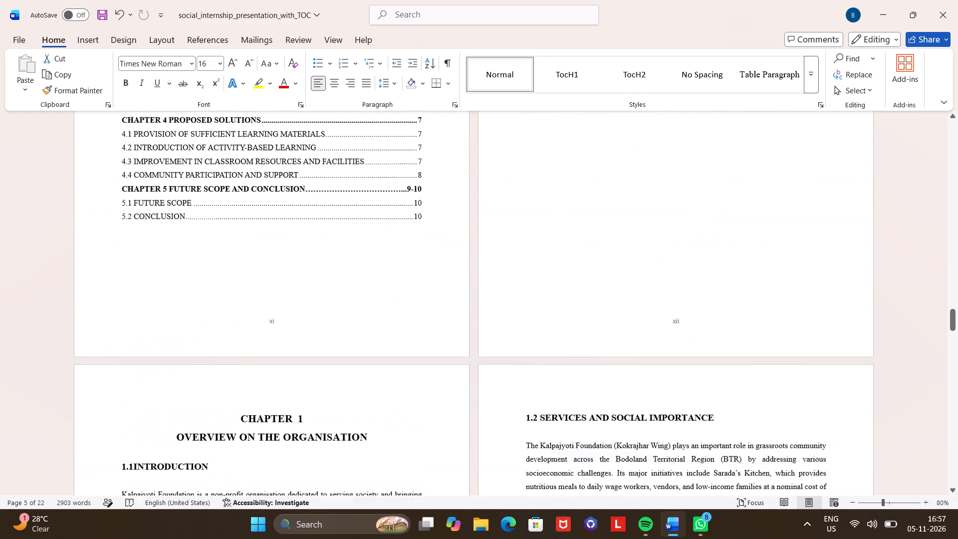
In the table of contents, replace the "2.1 INTRODUCTION" entry's leader with typed dots and add page number 3.
{"action": "scroll", "coordinate": [363, 296], "scroll_direction": "up", "scroll_amount": 2}
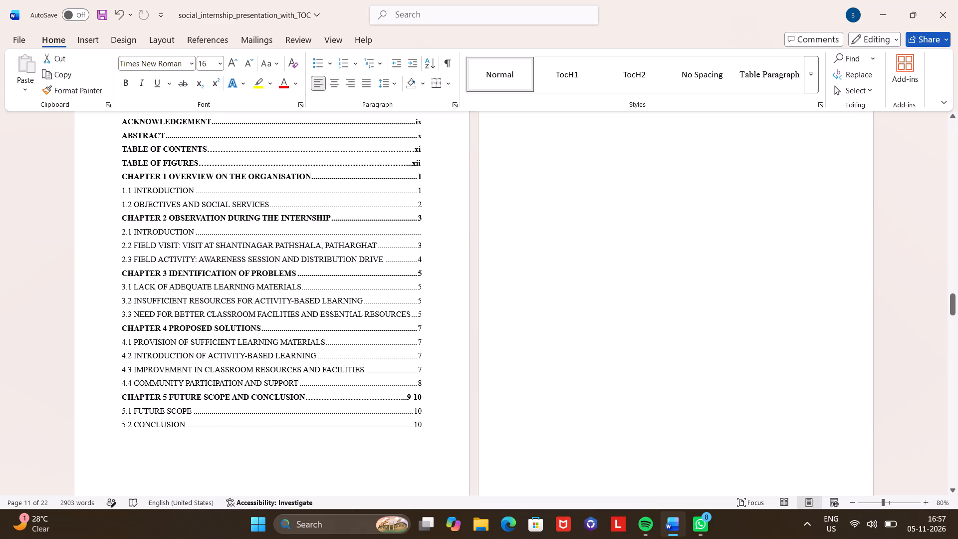
{"action": "left_click", "coordinate": [420, 233]}
{"action": "key", "text": "BackSpace"}
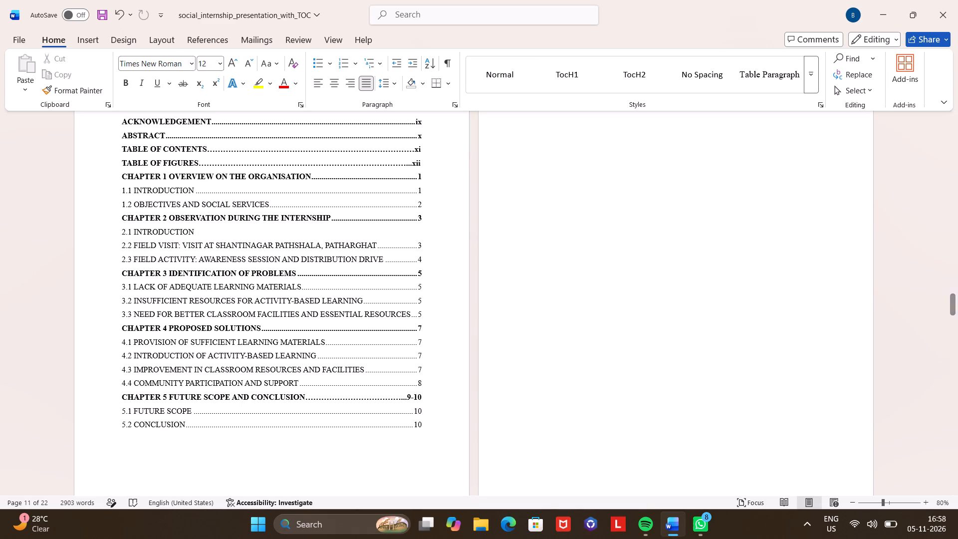
{"action": "key", "text": "period"}
{"action": "key", "text": "period"}
{"action": "key", "text": "period"}
{"action": "key", "text": "period"}
{"action": "key", "text": "period"}
{"action": "key", "text": "period"}
{"action": "key", "text": "period"}
{"action": "key", "text": "period"}
{"action": "key", "text": "period"}
{"action": "key", "text": "period"}
{"action": "key", "text": "period"}
{"action": "key", "text": "period"}
{"action": "key", "text": "period"}
{"action": "key", "text": "period"}
{"action": "key", "text": "period"}
{"action": "key", "text": "period"}
{"action": "key", "text": "period"}
{"action": "key", "text": "period"}
{"action": "key", "text": "period"}
{"action": "key", "text": "period"}
{"action": "type", "text": ".."}
{"action": "key", "text": "3"}
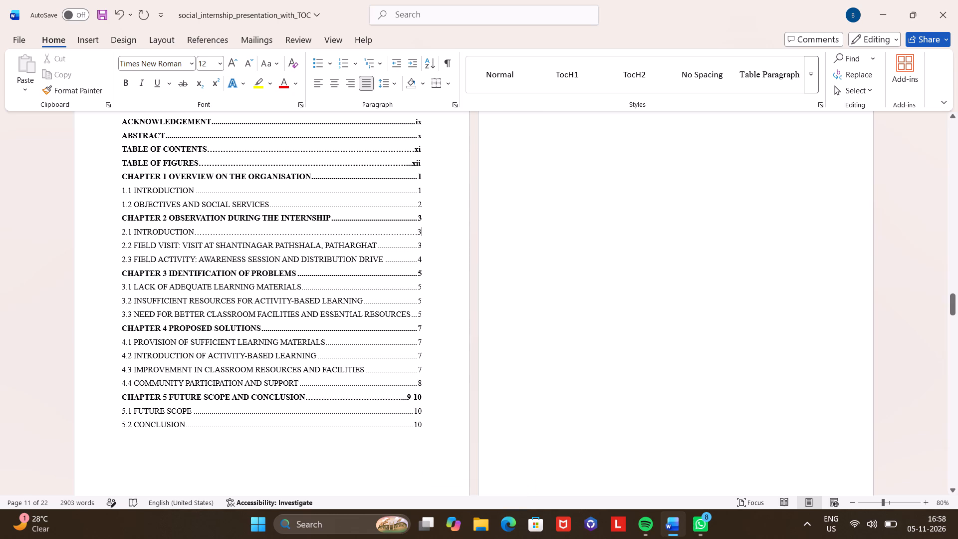
In the "CHAPTER 1 OVERVIEW ON THE ORGANISATION" contents entry, replace the leader with typed dots and set the page range to 1-2.
{"action": "left_click", "coordinate": [416, 176]}
{"action": "key", "text": "BackSpace"}
{"action": "key", "text": "period"}
{"action": "key", "text": "period"}
{"action": "key", "text": "period"}
{"action": "key", "text": "period"}
{"action": "key", "text": "period"}
{"action": "key", "text": "period"}
{"action": "key", "text": "period"}
{"action": "key", "text": "period"}
{"action": "key", "text": "period"}
{"action": "key", "text": "period"}
{"action": "key", "text": "period"}
{"action": "key", "text": "period"}
{"action": "key", "text": "period"}
{"action": "key", "text": "period"}
{"action": "key", "text": "period"}
{"action": "key", "text": "period"}
{"action": "key", "text": "period"}
{"action": "key", "text": "period"}
{"action": "key", "text": "period"}
{"action": "key", "text": "period"}
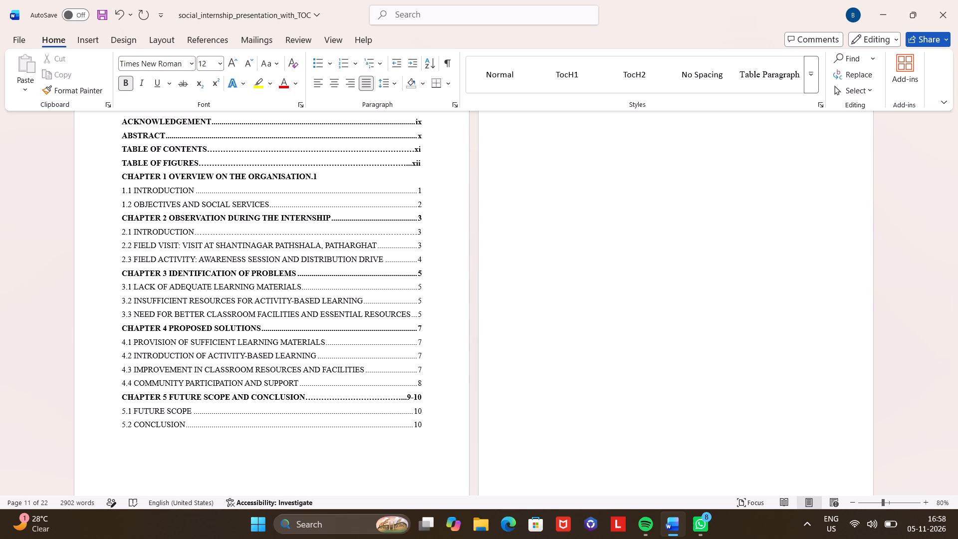
{"action": "key", "text": "period"}
{"action": "key", "text": "Right"}
{"action": "key", "text": "minus"}
{"action": "key", "text": "Left"}
{"action": "key", "text": "Left"}
{"action": "key", "text": "BackSpace"}
{"action": "key", "text": "Right"}
{"action": "key", "text": "Right"}
{"action": "key", "text": "2"}
{"action": "key", "text": "Left"}
{"action": "key", "text": "Left"}
{"action": "key", "text": "Left"}
{"action": "type", "text": ".."}
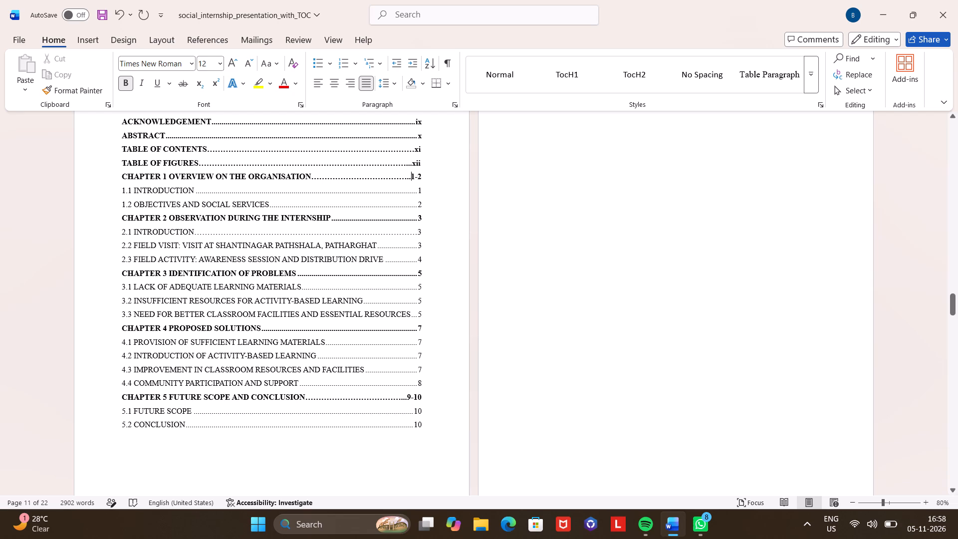
Set the page range of the "CHAPTER 4 PROPOSED SOLUTIONS" contents entry to 7-8.
{"action": "scroll", "coordinate": [348, 201], "scroll_direction": "down", "scroll_amount": 1}
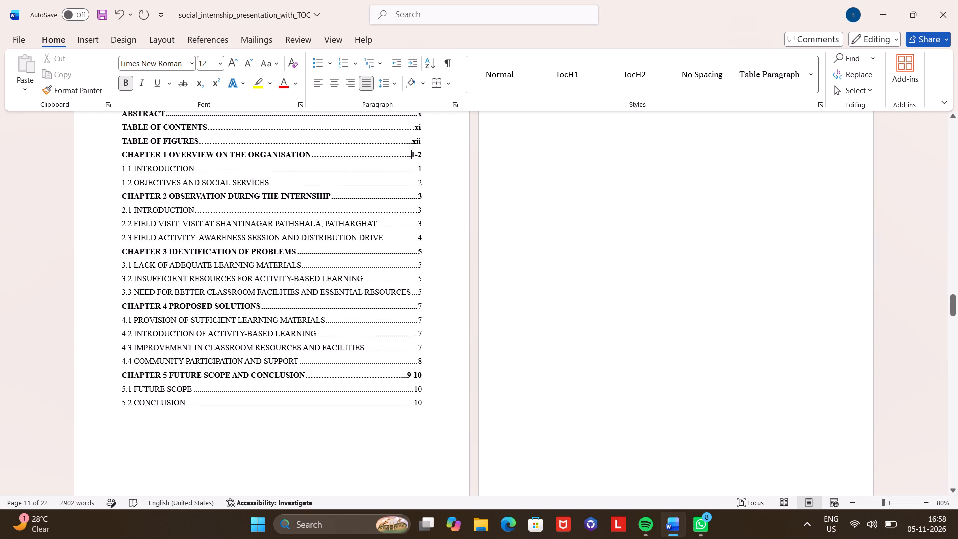
{"action": "left_click", "coordinate": [422, 306]}
{"action": "key", "text": "minus"}
{"action": "key", "text": "8"}
Check the table of contents entries against the Chapter 2 pages and their layout.
{"action": "scroll", "coordinate": [300, 295], "scroll_direction": "up", "scroll_amount": 1}
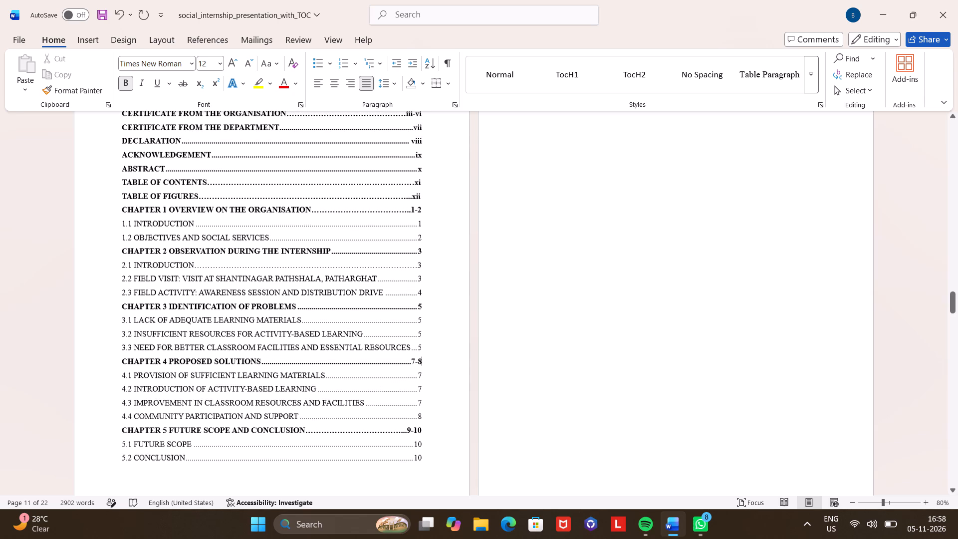
{"action": "scroll", "coordinate": [300, 295], "scroll_direction": "up", "scroll_amount": 1}
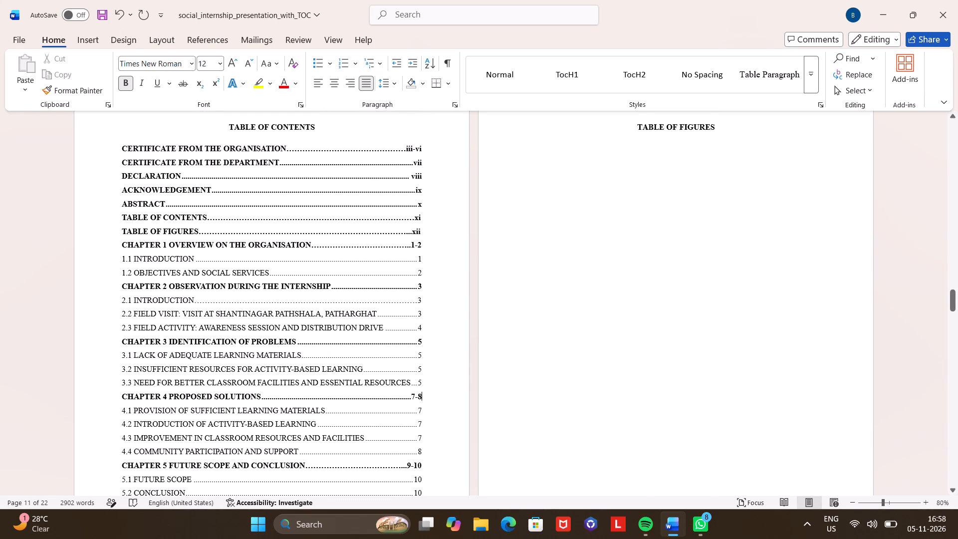
{"action": "scroll", "coordinate": [544, 274], "scroll_direction": "down", "scroll_amount": 5}
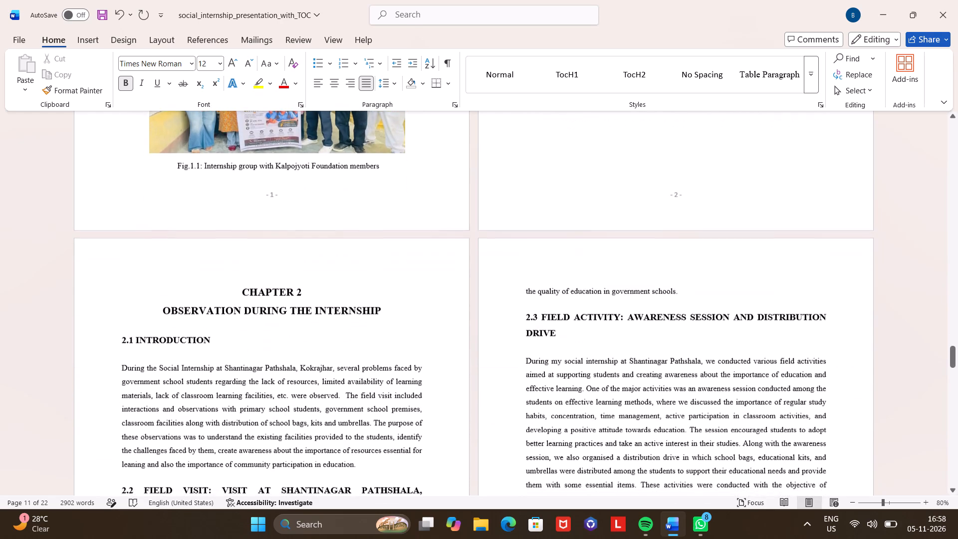
{"action": "scroll", "coordinate": [544, 274], "scroll_direction": "down", "scroll_amount": 3}
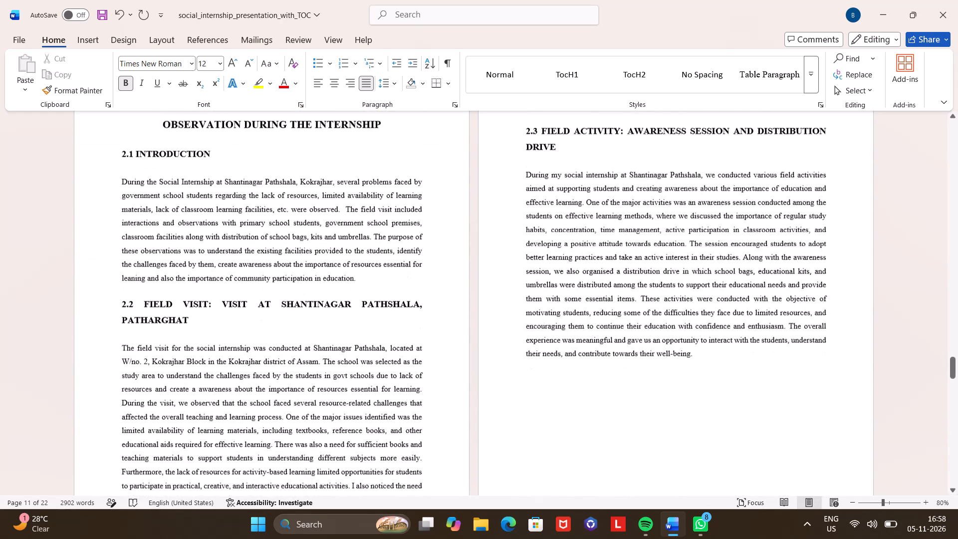
{"action": "scroll", "coordinate": [544, 274], "scroll_direction": "down", "scroll_amount": 1}
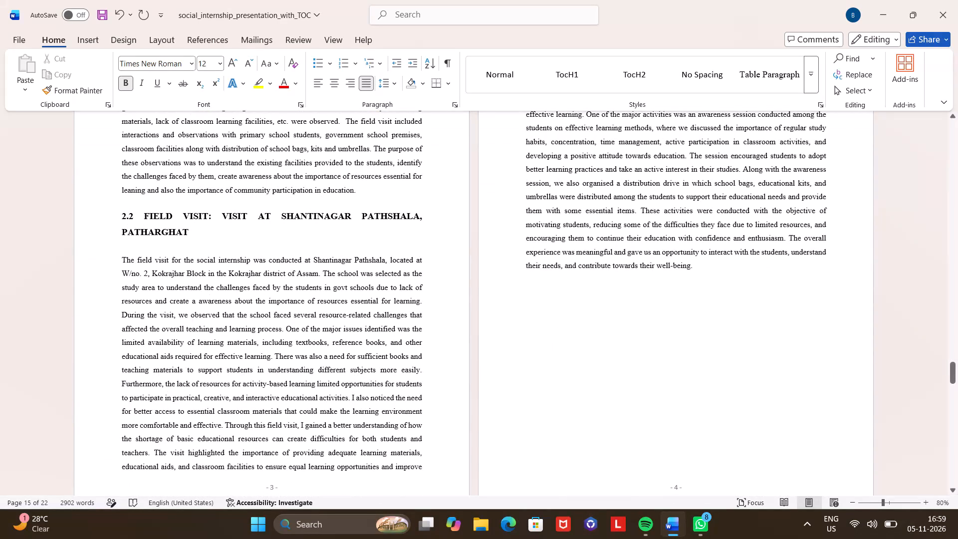
Insert seven blank lines on page 4 between the end of section 2.2 and the "2.3 FIELD ACTIVITY" heading.
{"action": "scroll", "coordinate": [559, 325], "scroll_direction": "up", "scroll_amount": 1}
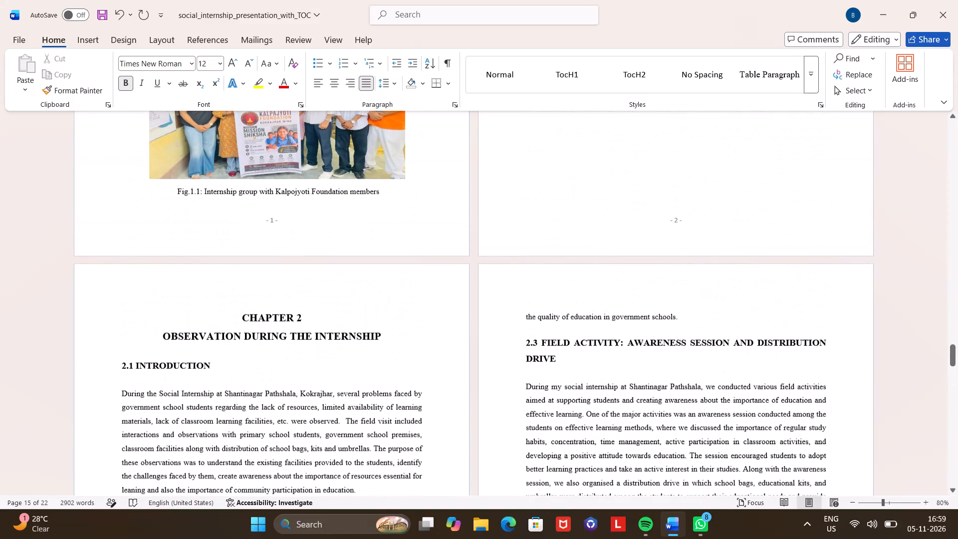
{"action": "left_click", "coordinate": [684, 315]}
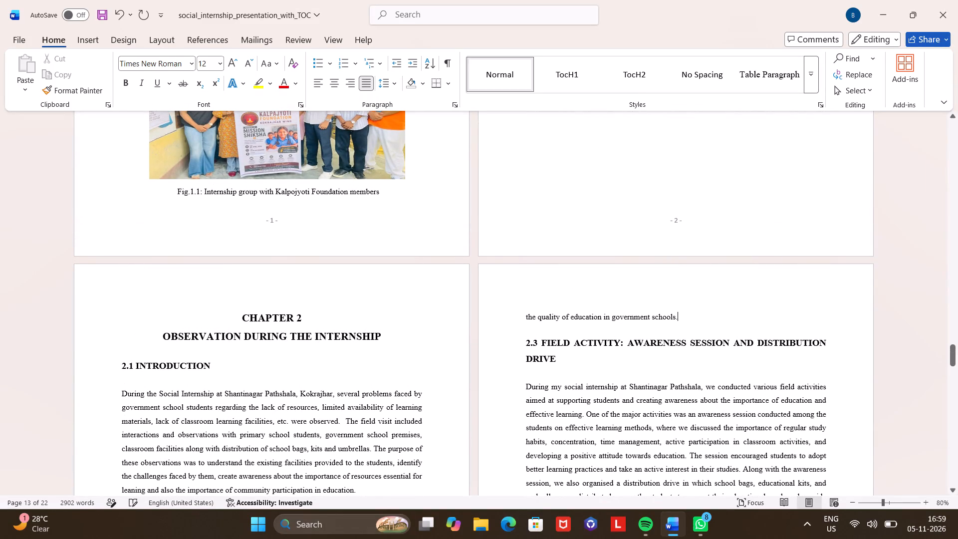
{"action": "key", "text": "Return"}
{"action": "key", "text": "Return"}
{"action": "key", "text": "Return"}
{"action": "key", "text": "Return"}
{"action": "key", "text": "Return"}
{"action": "key", "text": "Return"}
{"action": "scroll", "coordinate": [684, 315], "scroll_direction": "down", "scroll_amount": 2}
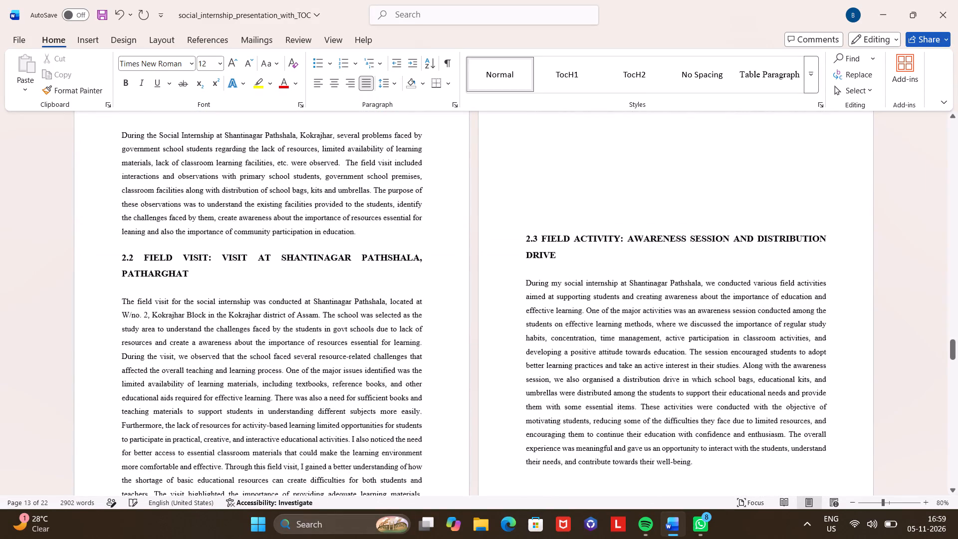
{"action": "key", "text": "Return"}
{"action": "scroll", "coordinate": [684, 315], "scroll_direction": "down", "scroll_amount": 1}
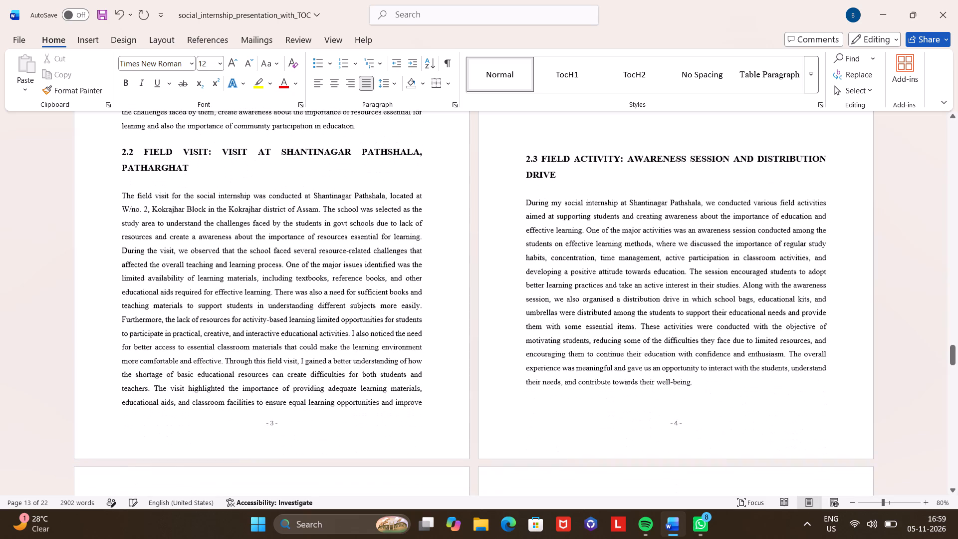
{"action": "key", "text": "Return"}
{"action": "scroll", "coordinate": [684, 315], "scroll_direction": "up", "scroll_amount": 2}
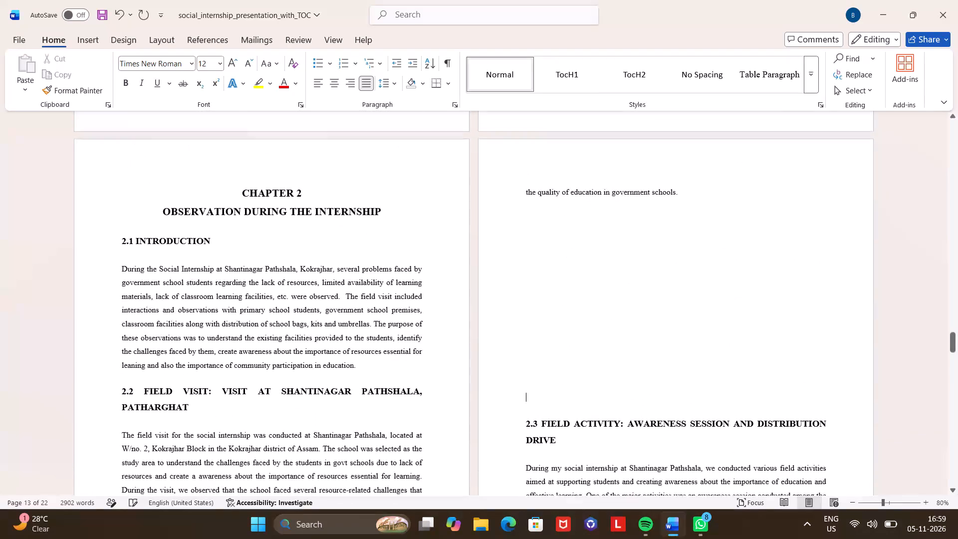
{"action": "scroll", "coordinate": [684, 315], "scroll_direction": "down", "scroll_amount": 1}
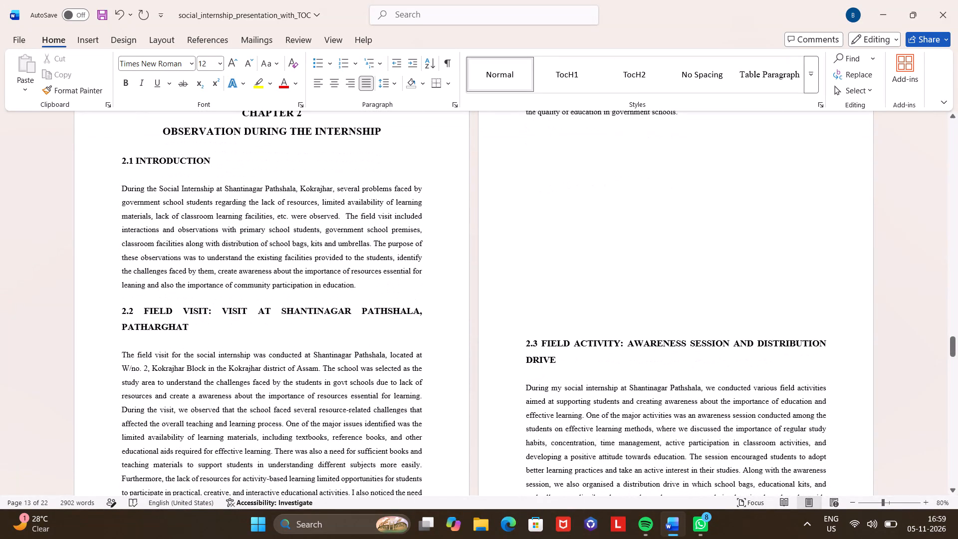
{"action": "key", "text": "BackSpace"}
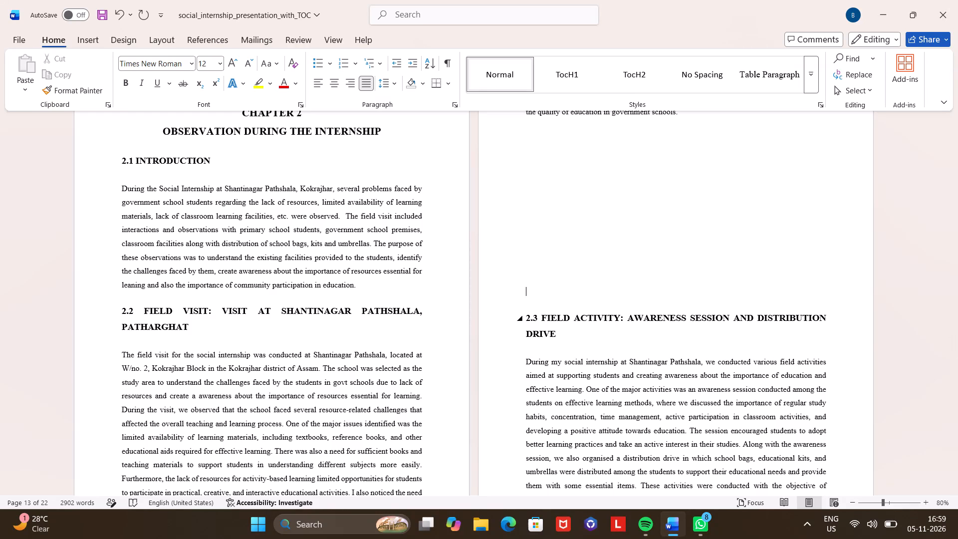
Check how the Chapter 2 and Chapter 3 pages are laid out following the added blank lines.
{"action": "scroll", "coordinate": [664, 296], "scroll_direction": "down", "scroll_amount": 2}
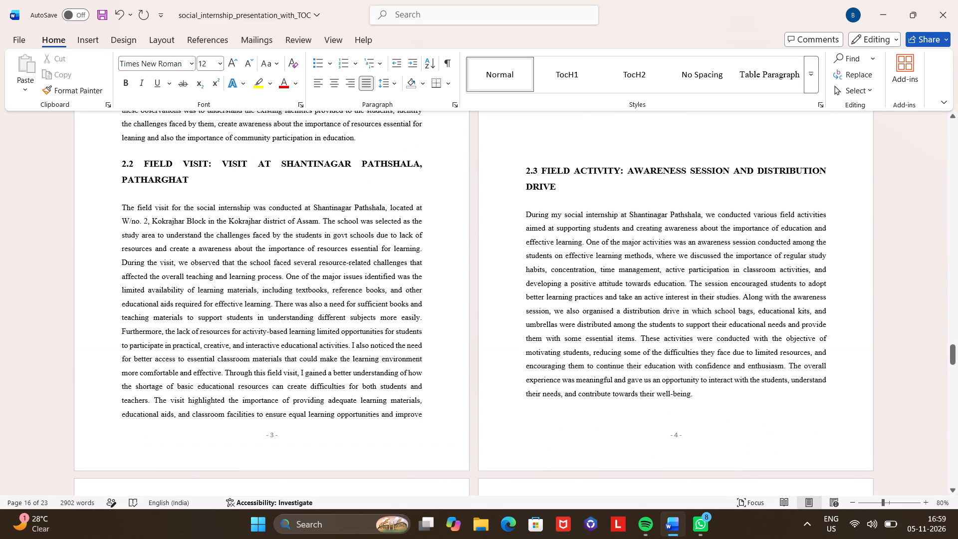
{"action": "scroll", "coordinate": [657, 287], "scroll_direction": "down", "scroll_amount": 1}
{"action": "scroll", "coordinate": [434, 452], "scroll_direction": "down", "scroll_amount": 2}
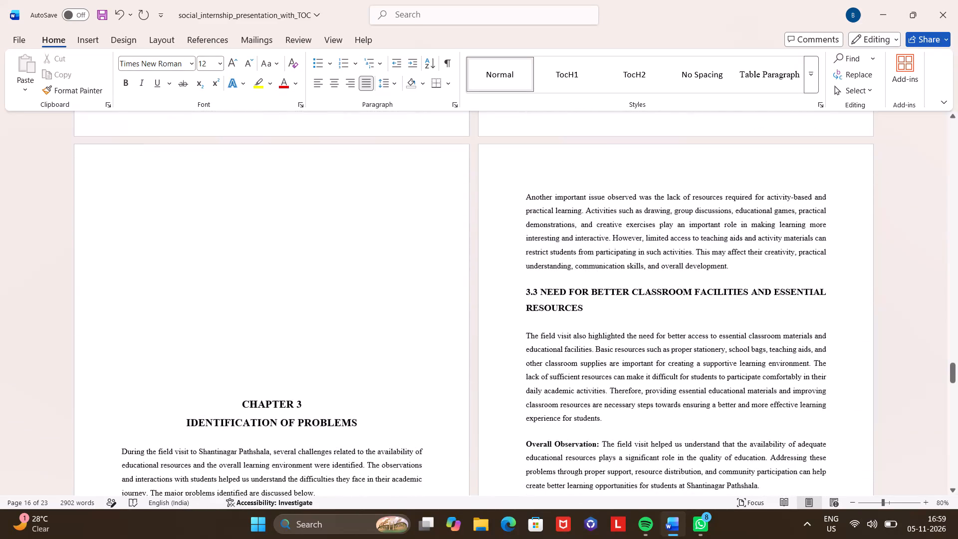
{"action": "scroll", "coordinate": [434, 452], "scroll_direction": "down", "scroll_amount": 1}
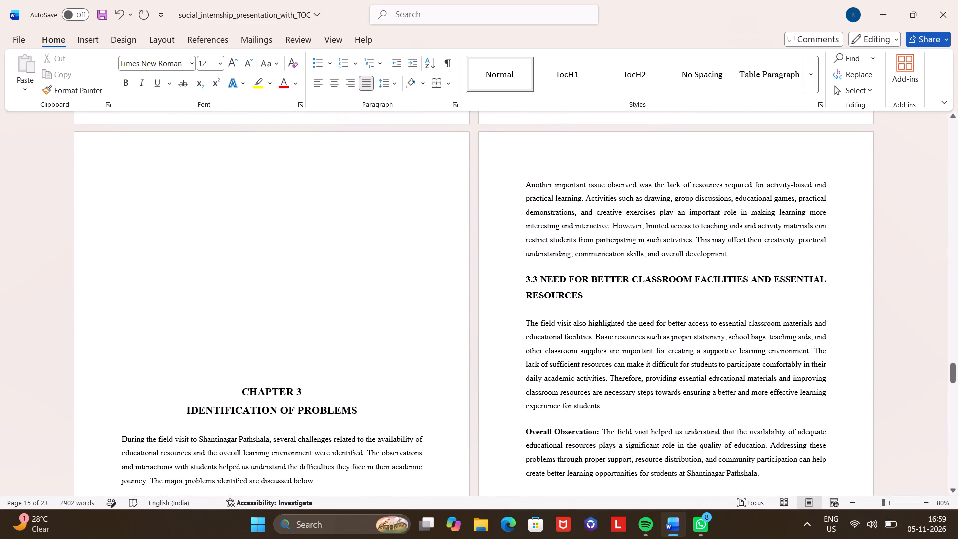
{"action": "scroll", "coordinate": [386, 397], "scroll_direction": "up", "scroll_amount": 3}
{"action": "scroll", "coordinate": [386, 397], "scroll_direction": "down", "scroll_amount": 1}
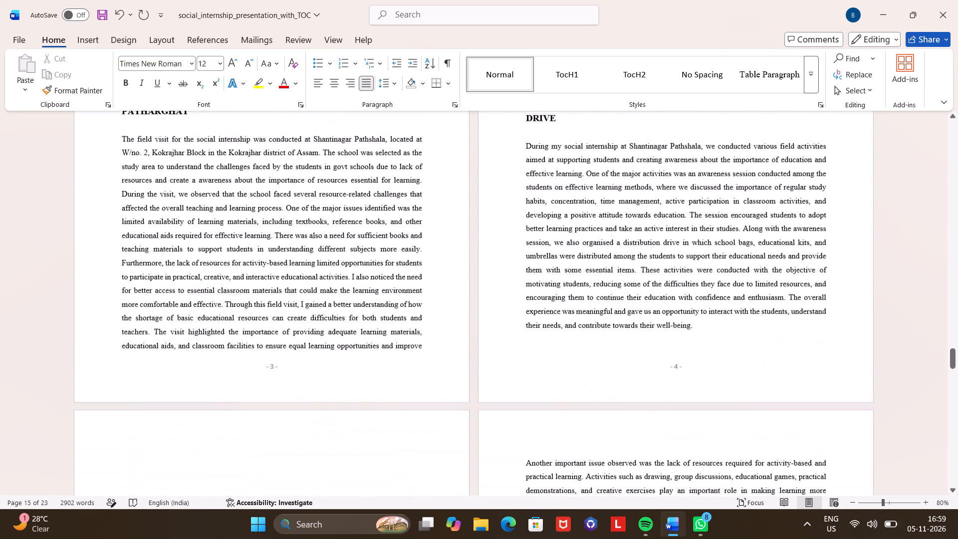
{"action": "scroll", "coordinate": [386, 397], "scroll_direction": "down", "scroll_amount": 1}
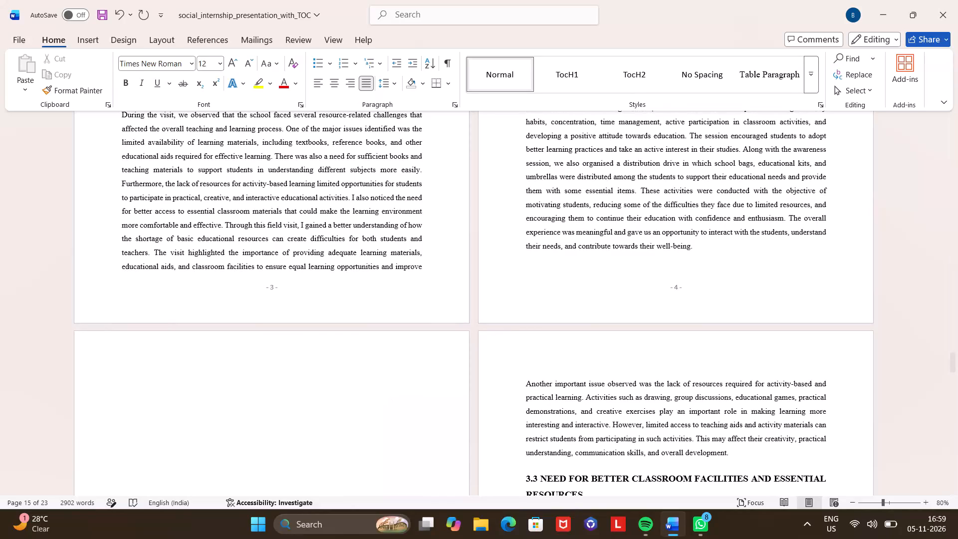
{"action": "scroll", "coordinate": [386, 397], "scroll_direction": "up", "scroll_amount": 2}
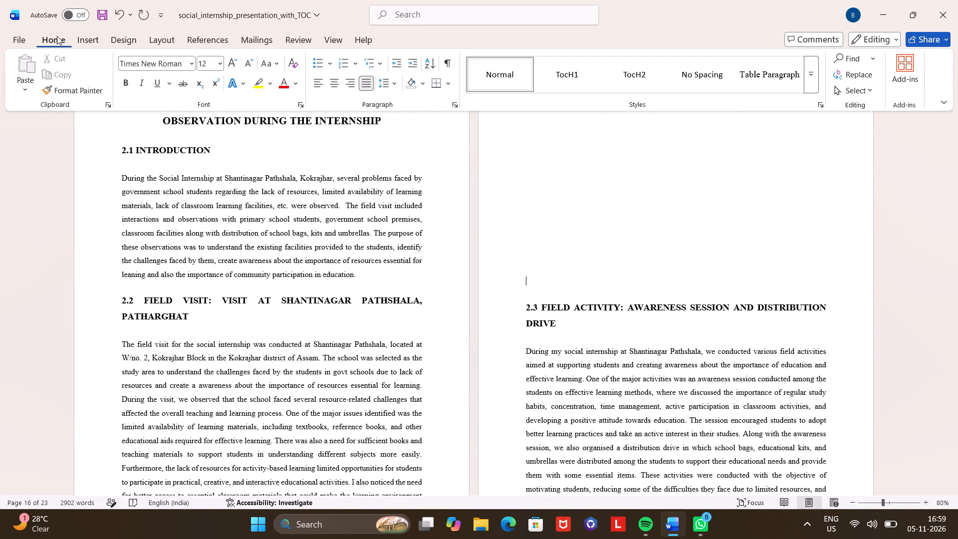
Insert the FIELD VISIT picture from this device at the blank line above the "2.3 FIELD ACTIVITY" heading.
{"action": "left_click", "coordinate": [87, 35]}
{"action": "left_click", "coordinate": [133, 79]}
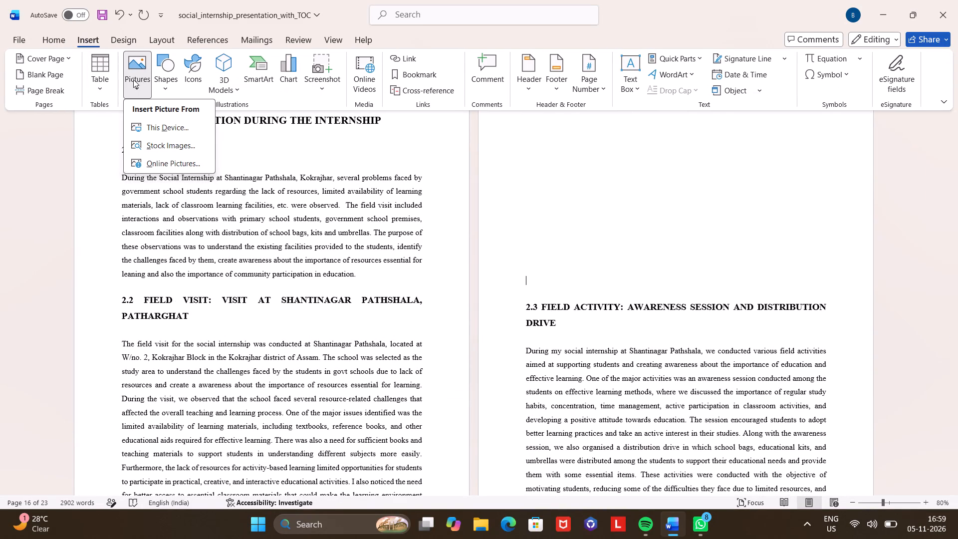
{"action": "left_click", "coordinate": [165, 125]}
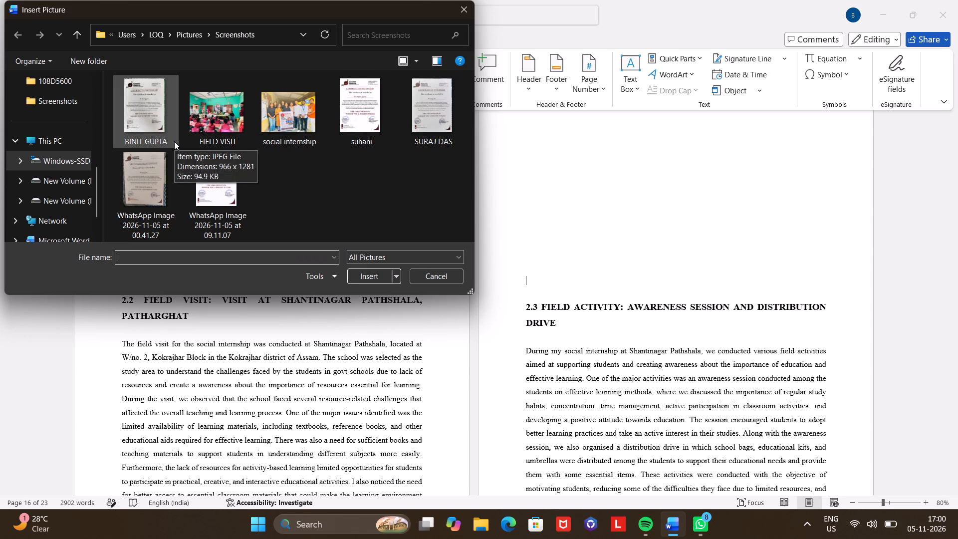
{"action": "left_click", "coordinate": [19, 33]}
{"action": "left_click", "coordinate": [215, 120]}
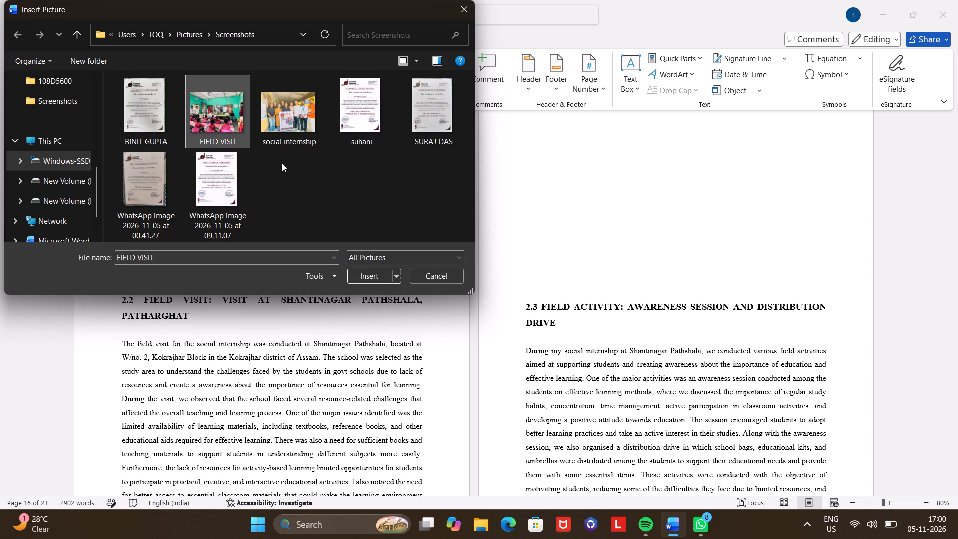
{"action": "left_click", "coordinate": [376, 276]}
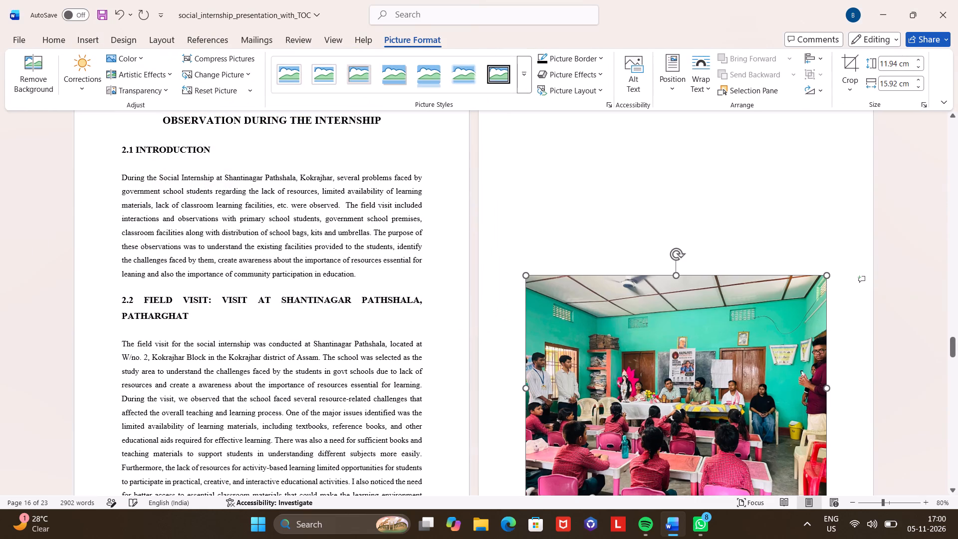
Set the text wrapping of the field visit picture to In Front of Text.
{"action": "left_click", "coordinate": [751, 367]}
{"action": "left_click", "coordinate": [812, 297]}
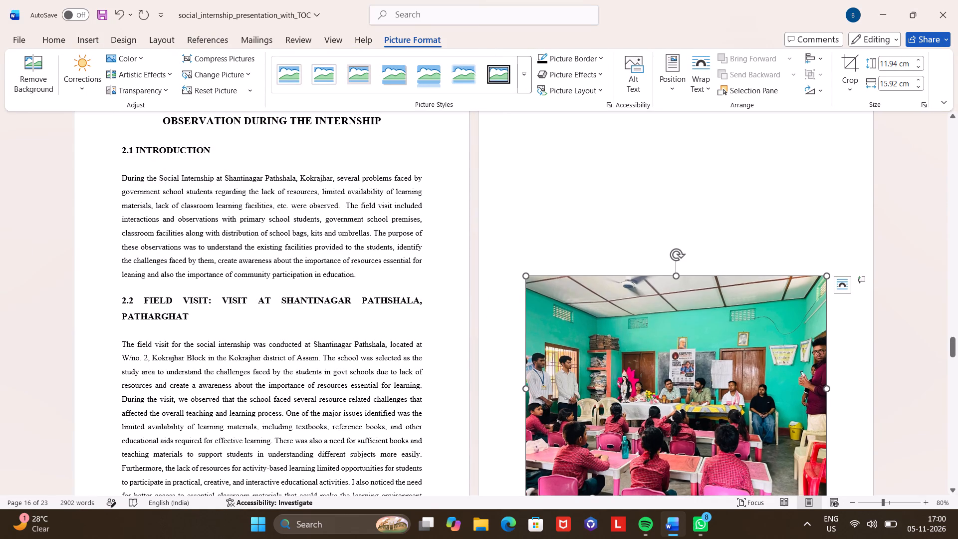
{"action": "left_click", "coordinate": [839, 286]}
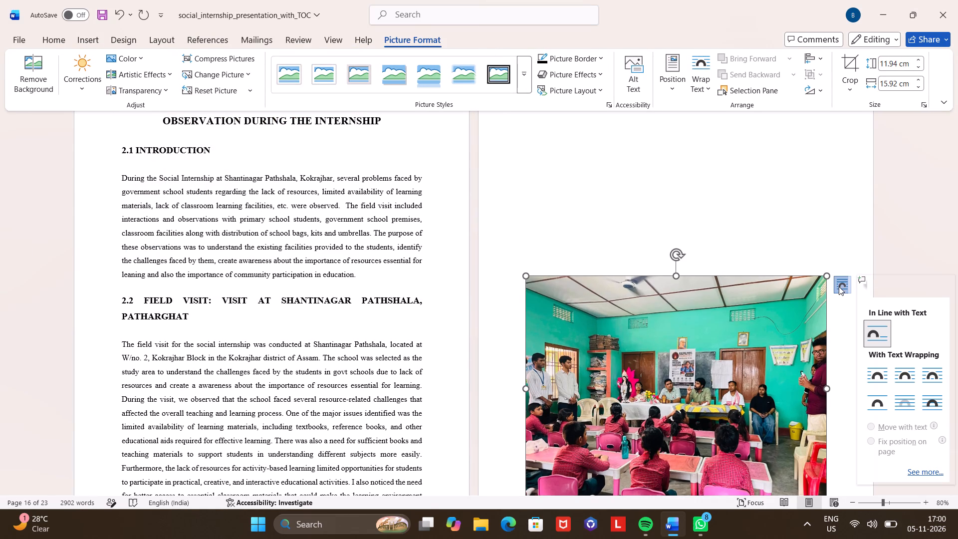
{"action": "left_click", "coordinate": [930, 395]}
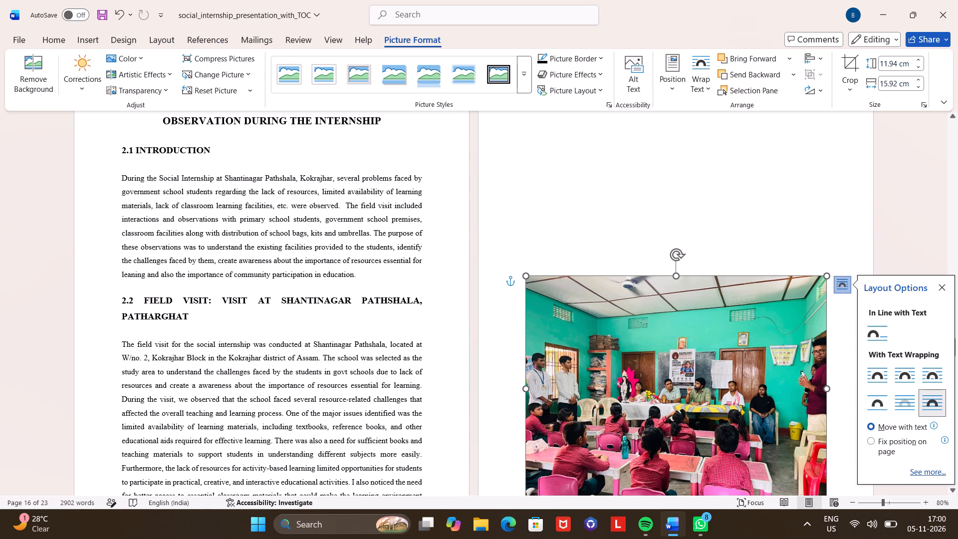
Move the field visit picture up page 4 into the blank space above section 2.3.
{"action": "key", "text": "Up"}
{"action": "key", "text": "Up"}
{"action": "key", "text": "Up"}
{"action": "key", "text": "Up"}
{"action": "key", "text": "Up"}
{"action": "key", "text": "Up"}
{"action": "key", "text": "Up"}
{"action": "key", "text": "Up"}
{"action": "key", "text": "Up"}
{"action": "key", "text": "Up"}
{"action": "key", "text": "Up"}
{"action": "key", "text": "Up"}
{"action": "key", "text": "Up"}
{"action": "key", "text": "Up"}
{"action": "key", "text": "Up"}
{"action": "key", "text": "Up"}
{"action": "key", "text": "Up"}
{"action": "key", "text": "Up"}
{"action": "key", "text": "Up"}
{"action": "key", "text": "Up"}
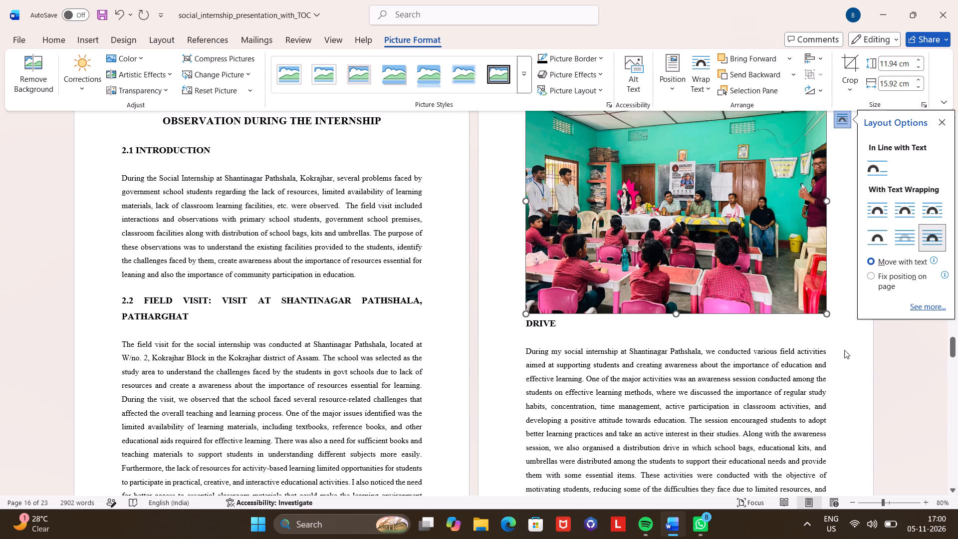
Shrink the field visit picture proportionally to about 8.12 cm high by 10.83 cm wide.
{"action": "left_click_drag", "start_coordinate": [826, 316], "coordinate": [720, 255]}
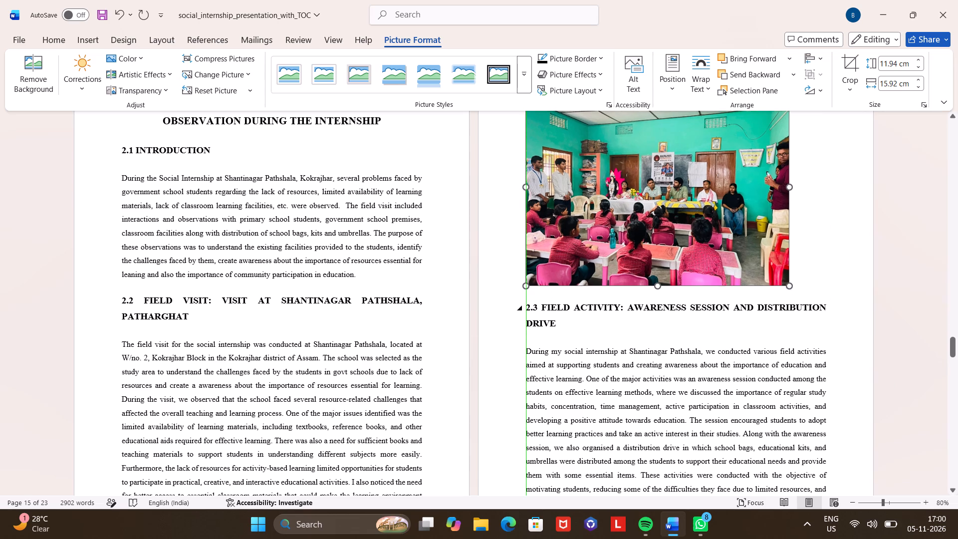
{"action": "left_click_drag", "start_coordinate": [720, 255], "coordinate": [708, 242]}
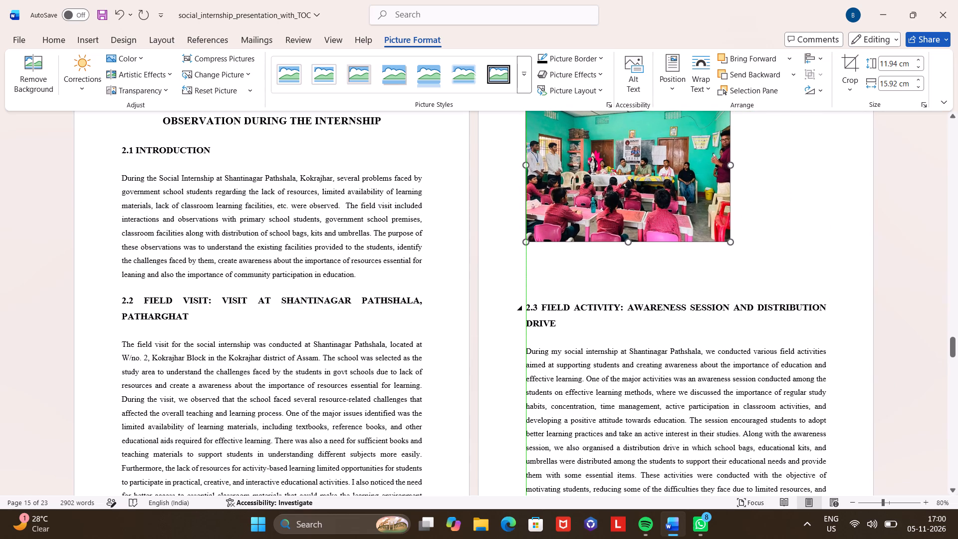
Position the field visit picture centred across page 4, just below the last line of section 2.2 and clear of the 2.3 heading.
{"action": "scroll", "coordinate": [652, 217], "scroll_direction": "up", "scroll_amount": 3}
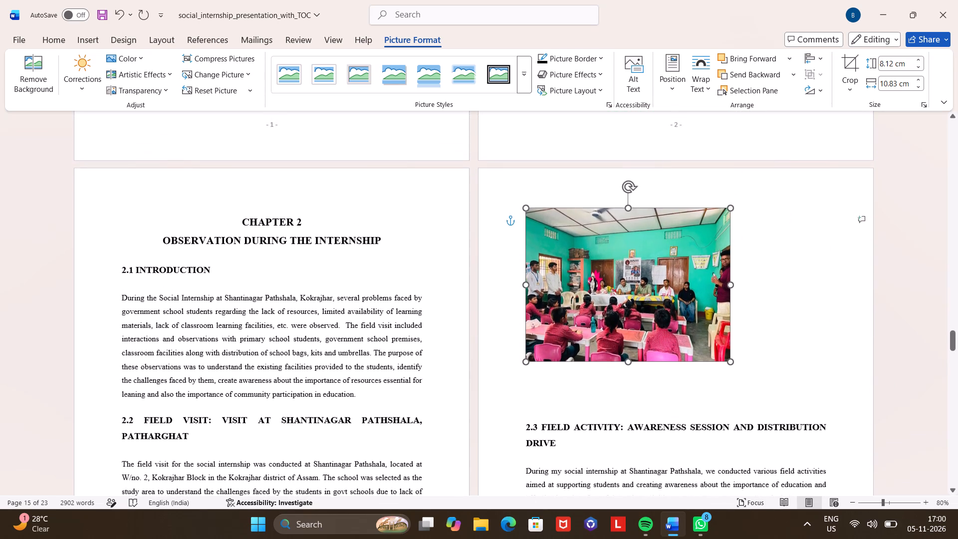
{"action": "scroll", "coordinate": [652, 217], "scroll_direction": "down", "scroll_amount": 3}
{"action": "scroll", "coordinate": [652, 217], "scroll_direction": "up", "scroll_amount": 3}
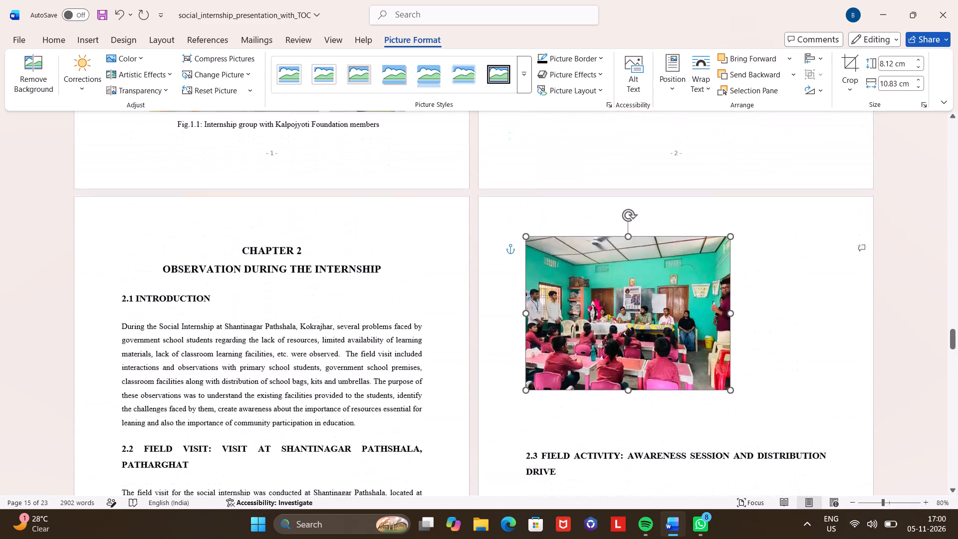
{"action": "left_click_drag", "start_coordinate": [615, 269], "coordinate": [617, 303]}
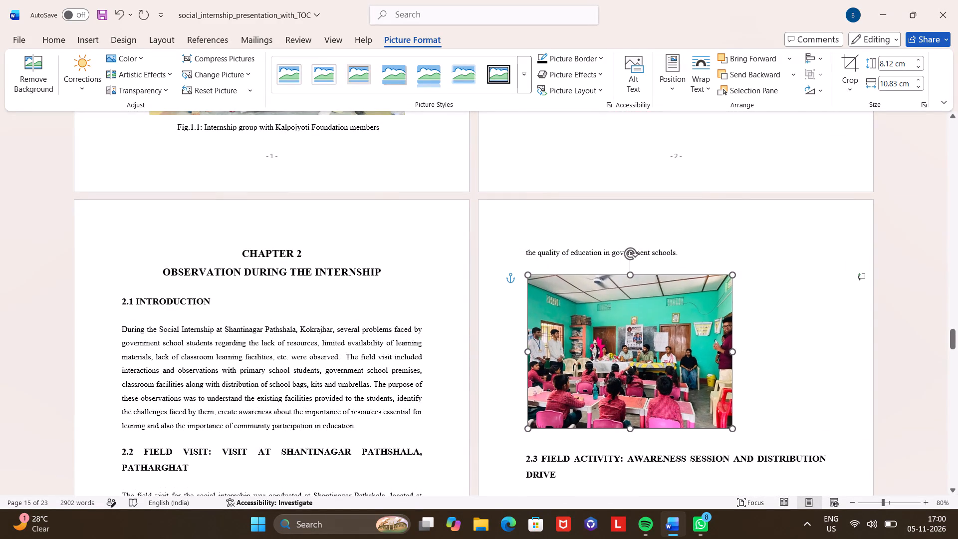
{"action": "left_click_drag", "start_coordinate": [617, 303], "coordinate": [624, 289]}
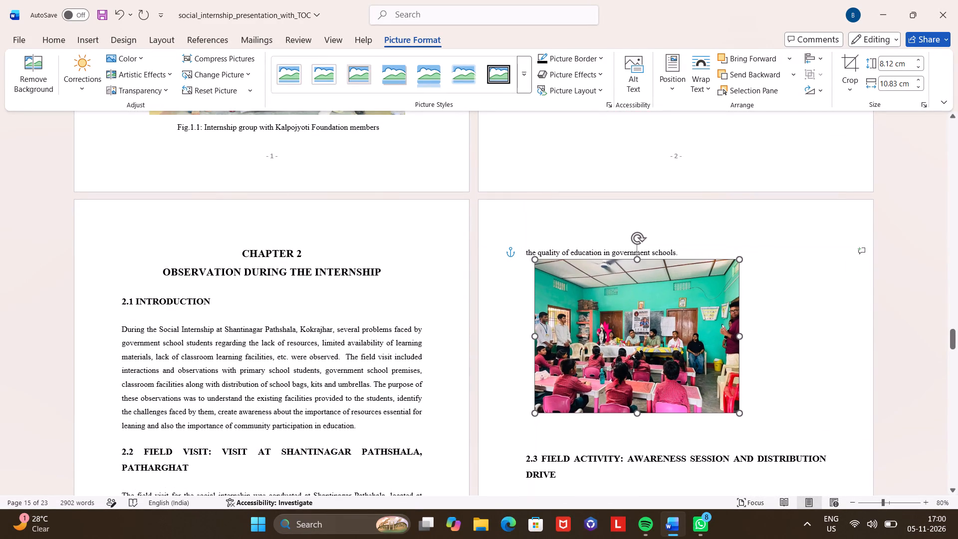
{"action": "left_click_drag", "start_coordinate": [624, 289], "coordinate": [649, 289]}
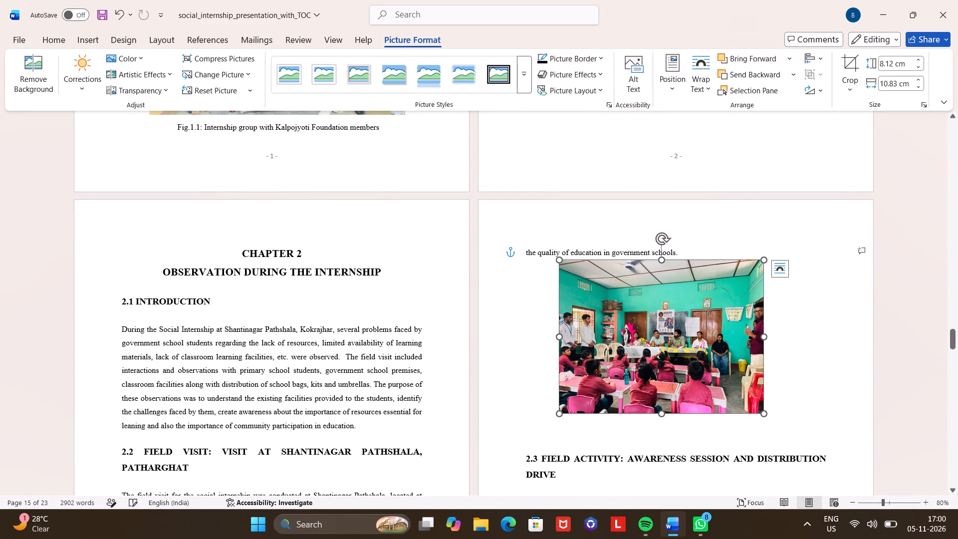
{"action": "key", "text": "Down"}
{"action": "key", "text": "Down"}
{"action": "key", "text": "Down"}
{"action": "key", "text": "Down"}
{"action": "key", "text": "Down"}
{"action": "key", "text": "Down"}
{"action": "key", "text": "Down"}
{"action": "key", "text": "Down"}
{"action": "key", "text": "Down"}
{"action": "key", "text": "Down"}
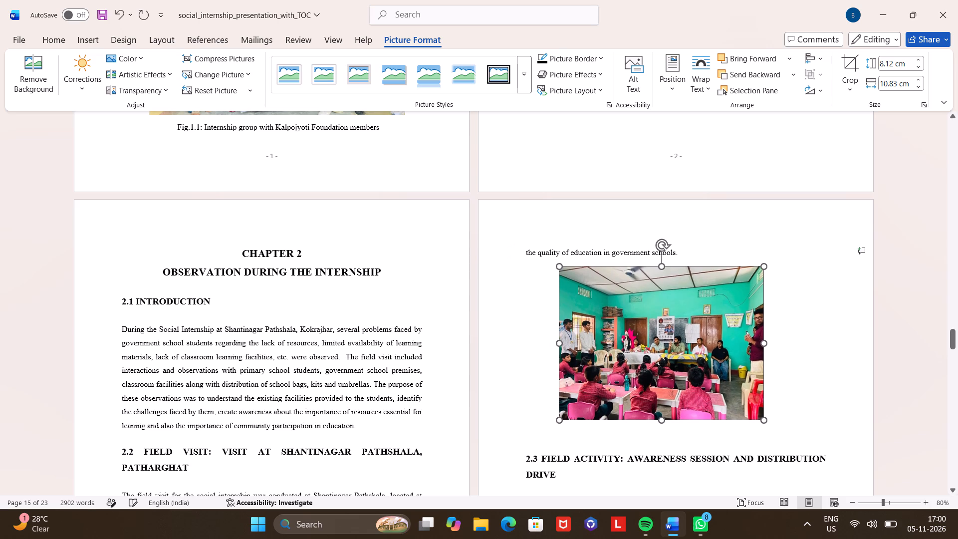
Insert the caption "Figure 1 HJHHJJ" below the field visit picture, using the Figure label.
{"action": "left_click", "coordinate": [664, 412]}
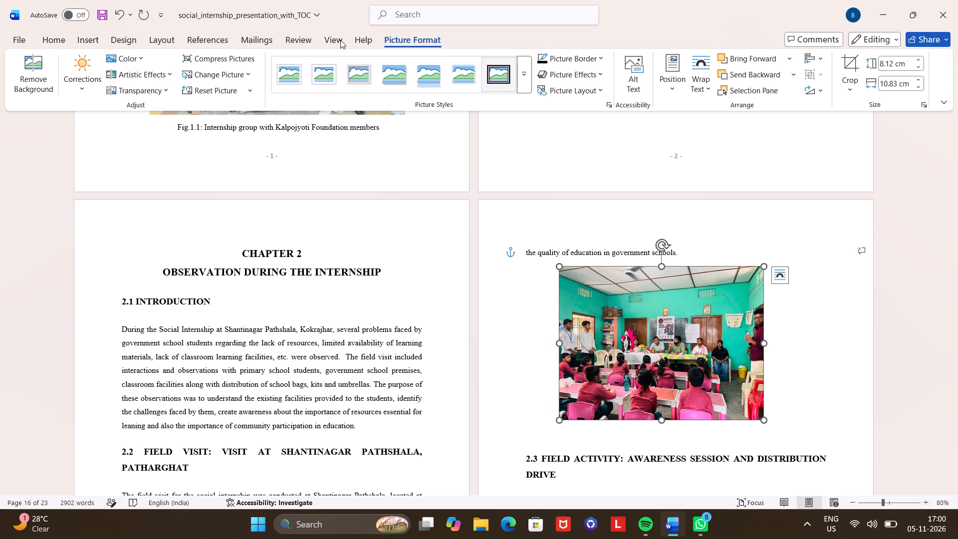
{"action": "left_click", "coordinate": [84, 40]}
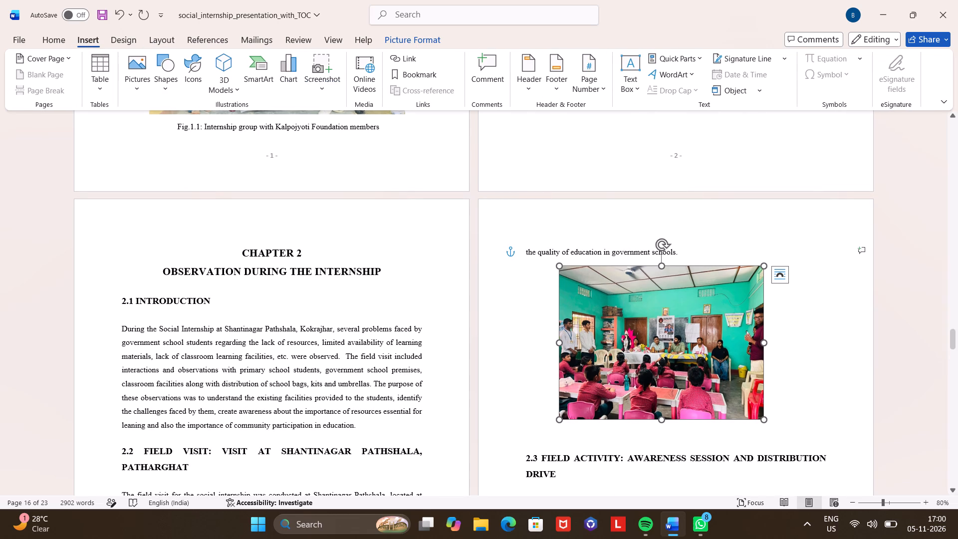
{"action": "right_click", "coordinate": [630, 300]}
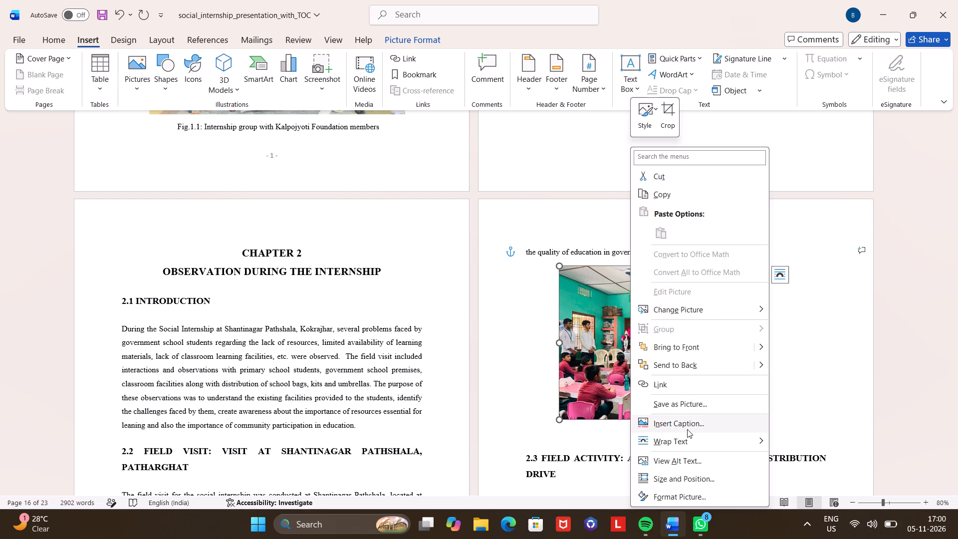
{"action": "left_click", "coordinate": [688, 424]}
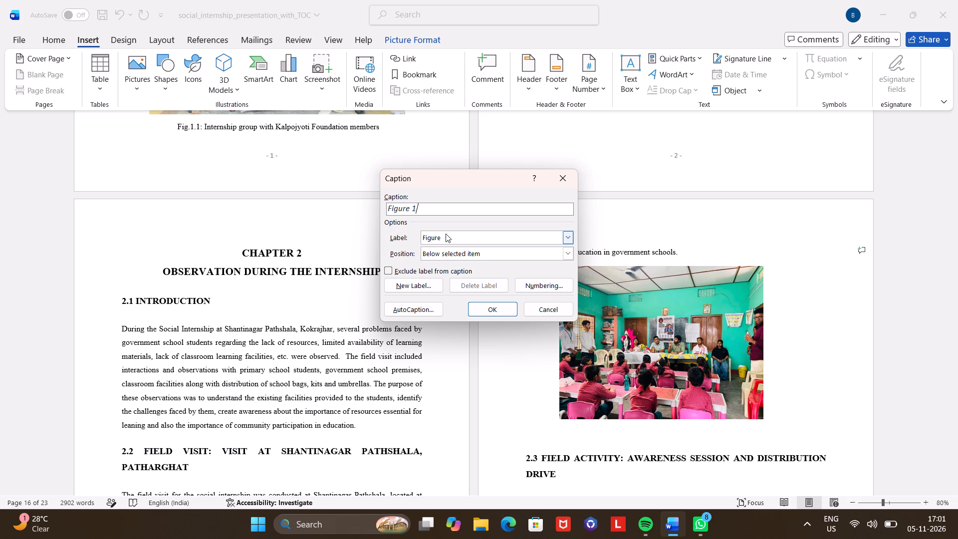
{"action": "left_click", "coordinate": [567, 236]}
{"action": "left_click", "coordinate": [504, 240]}
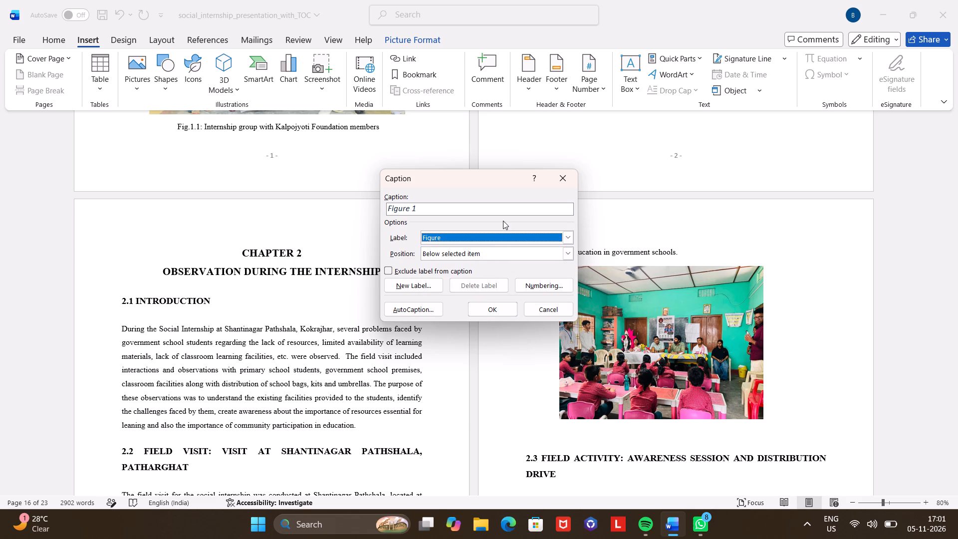
{"action": "left_click", "coordinate": [493, 210]}
{"action": "key", "text": "space"}
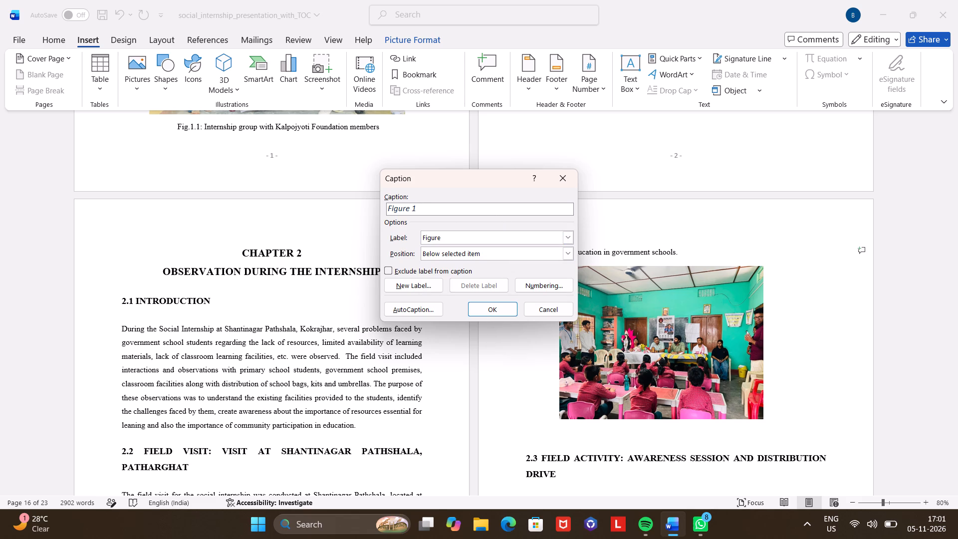
{"action": "key", "text": "BackSpace"}
{"action": "key", "text": "BackSpace"}
{"action": "key", "text": "space"}
{"action": "type", "text": "HJHHJJ"}
{"action": "left_click", "coordinate": [481, 307]}
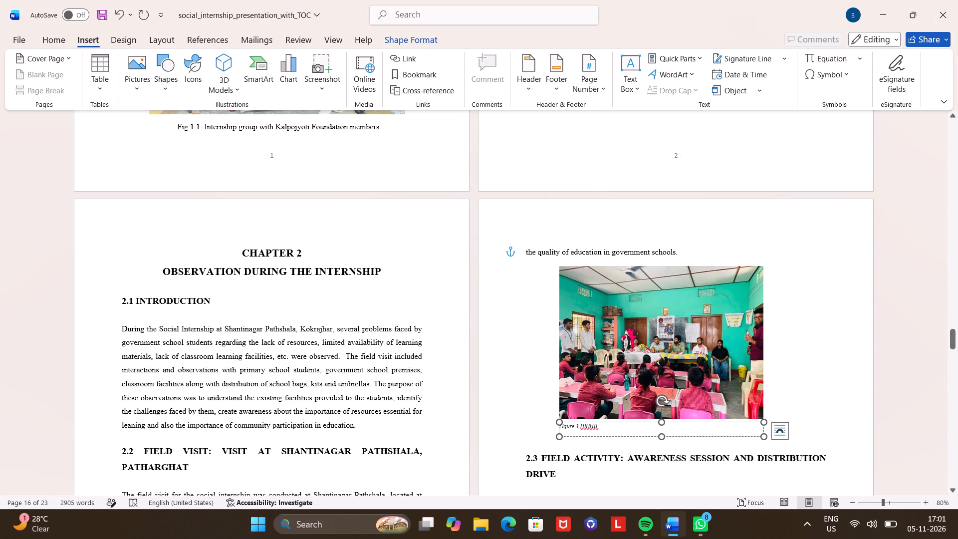
Set the font colour of the label "Figure 1" in the field visit picture's caption to white.
{"action": "left_click_drag", "start_coordinate": [578, 425], "coordinate": [553, 421]}
{"action": "left_click_drag", "start_coordinate": [553, 421], "coordinate": [556, 423]}
{"action": "left_click", "coordinate": [580, 429]}
{"action": "left_click_drag", "start_coordinate": [580, 429], "coordinate": [558, 427]}
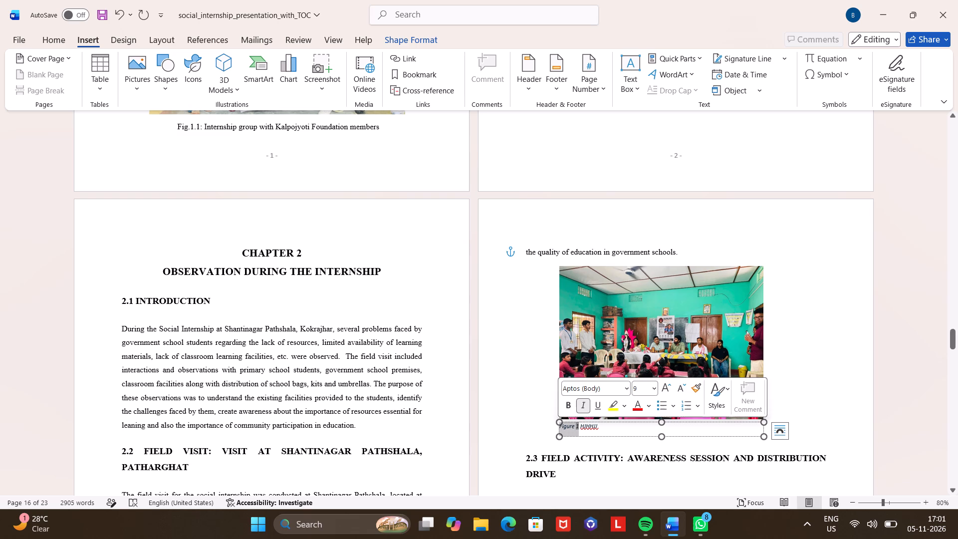
{"action": "left_click", "coordinate": [646, 407]}
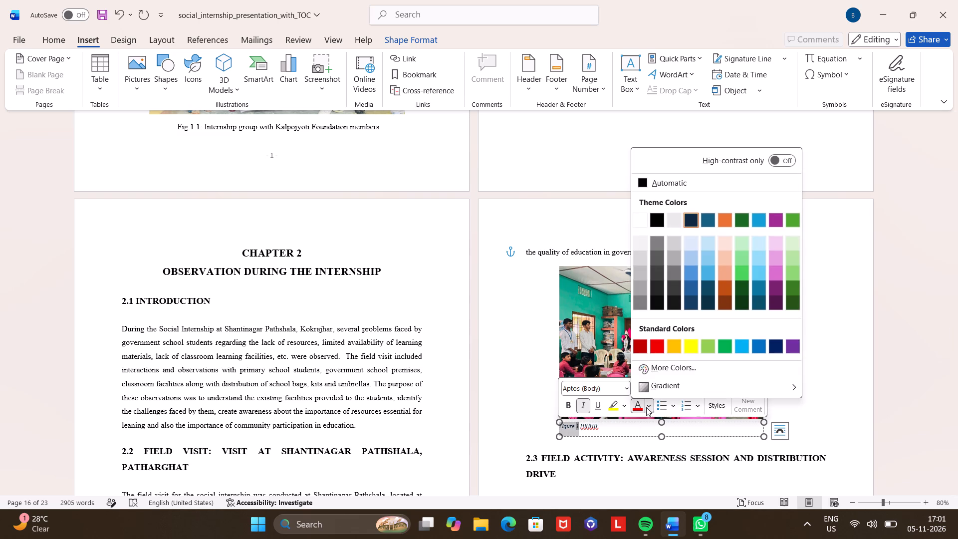
{"action": "left_click", "coordinate": [644, 219]}
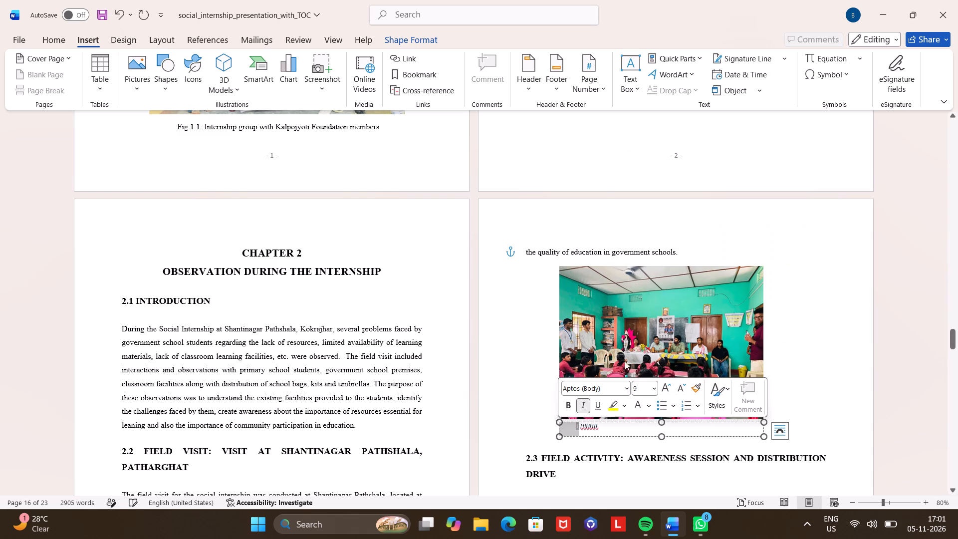
{"action": "left_click", "coordinate": [814, 334]}
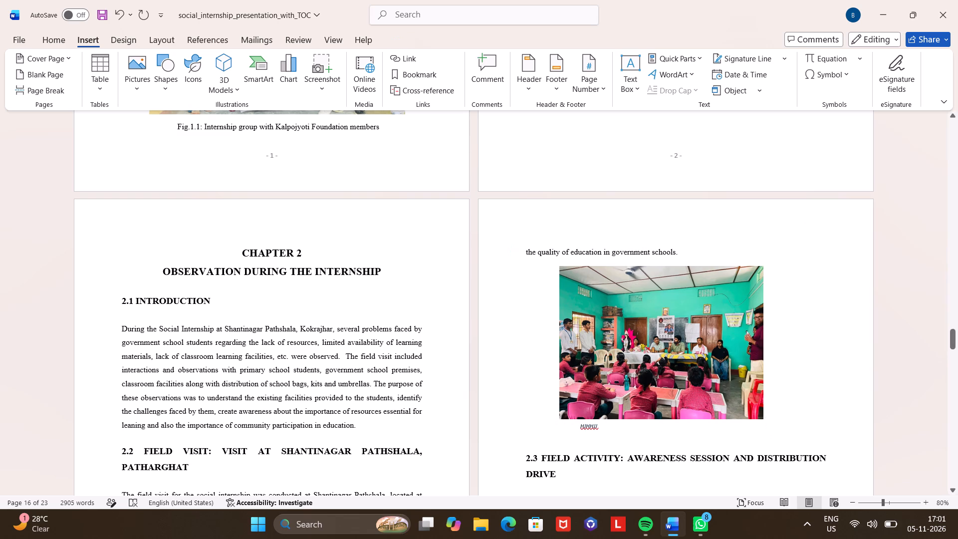
Examine the small blank text box at the foot of the second title page, below "DECEMBER, 2026".
{"action": "scroll", "coordinate": [774, 267], "scroll_direction": "up", "scroll_amount": 13}
{"action": "scroll", "coordinate": [774, 267], "scroll_direction": "up", "scroll_amount": 20}
{"action": "scroll", "coordinate": [774, 267], "scroll_direction": "up", "scroll_amount": 9}
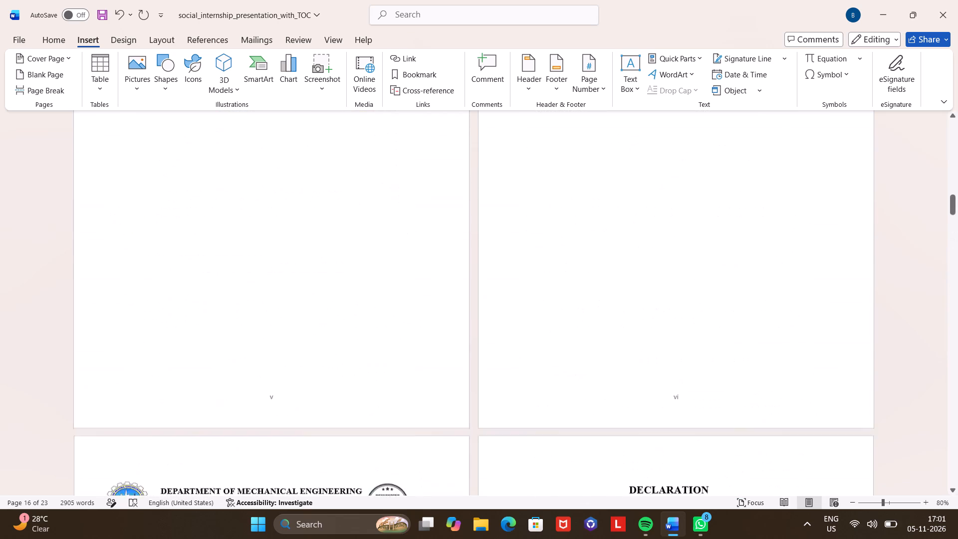
{"action": "scroll", "coordinate": [774, 267], "scroll_direction": "up", "scroll_amount": 20}
{"action": "scroll", "coordinate": [774, 267], "scroll_direction": "up", "scroll_amount": 20}
{"action": "scroll", "coordinate": [774, 267], "scroll_direction": "up", "scroll_amount": 12}
{"action": "scroll", "coordinate": [774, 267], "scroll_direction": "down", "scroll_amount": 4}
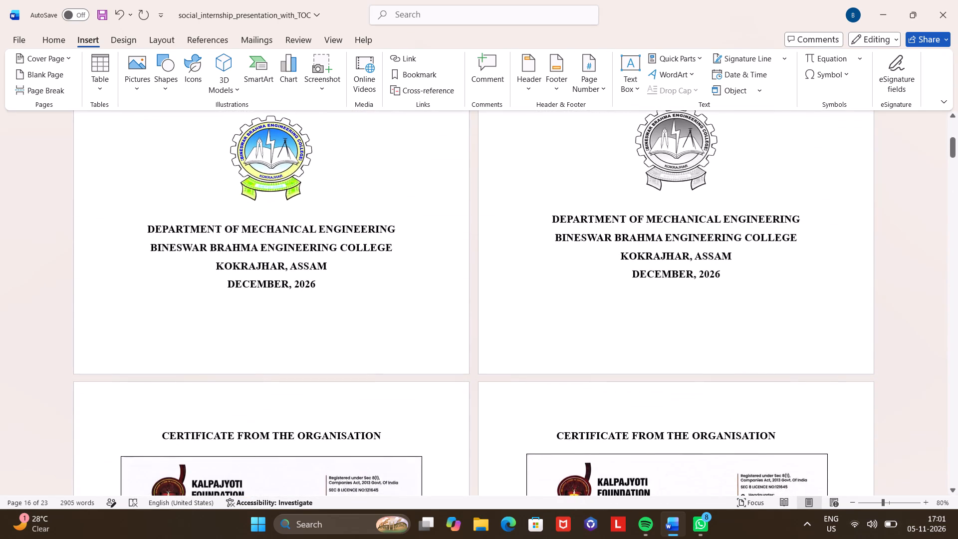
{"action": "left_click", "coordinate": [655, 348]}
{"action": "left_click", "coordinate": [655, 333]}
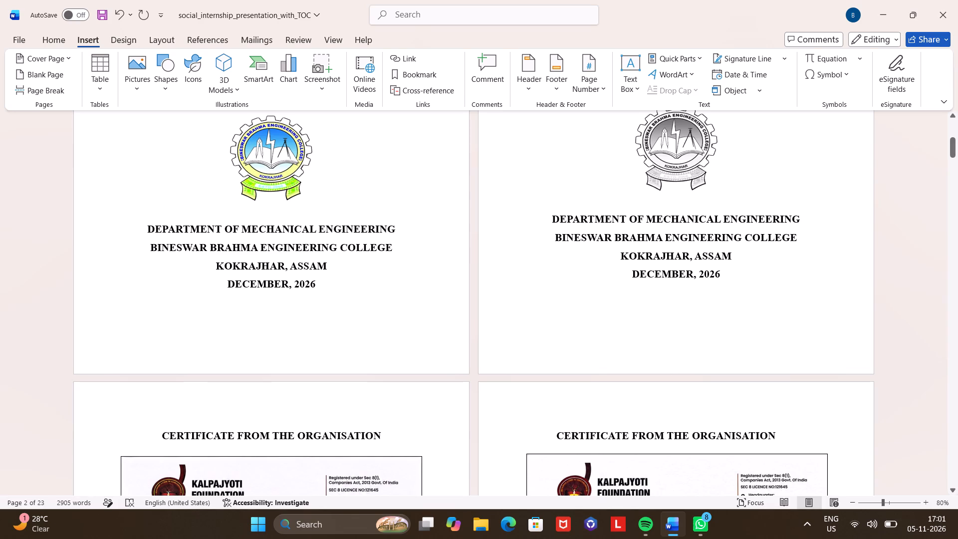
{"action": "left_click", "coordinate": [672, 340]}
{"action": "left_click_drag", "start_coordinate": [672, 340], "coordinate": [732, 341]}
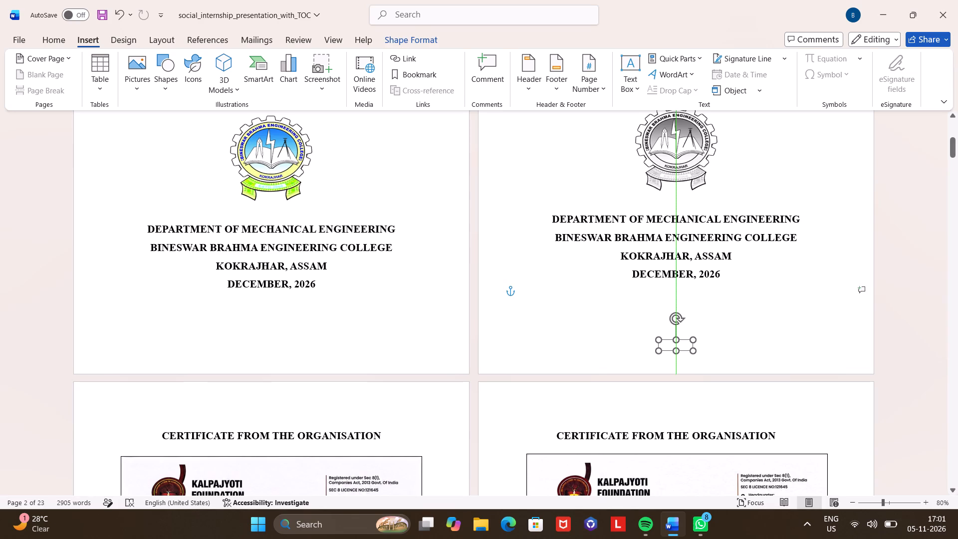
{"action": "left_click_drag", "start_coordinate": [732, 341], "coordinate": [713, 328]}
{"action": "left_click", "coordinate": [769, 305]}
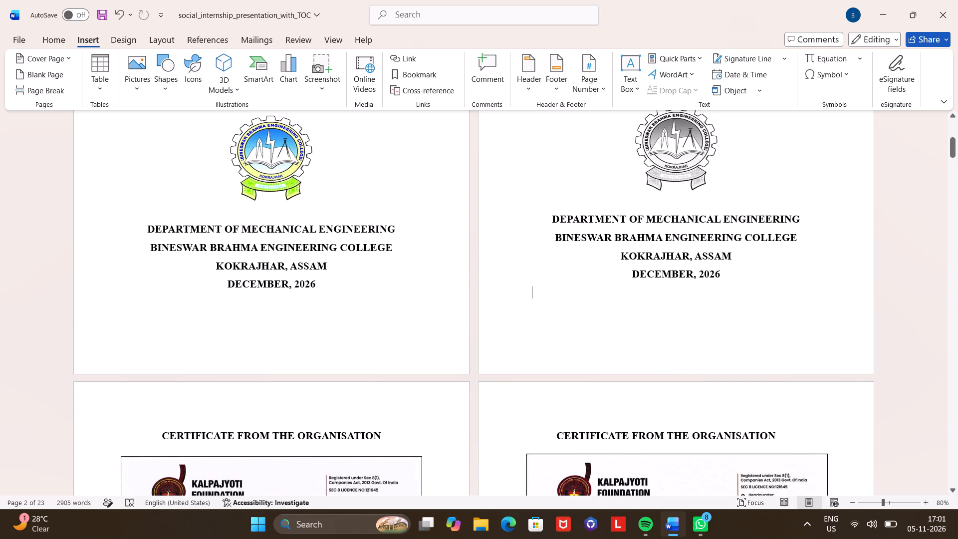
Delete the placeholder text "HJHHJJ" from the caption below the field visit picture on page 4.
{"action": "scroll", "coordinate": [769, 305], "scroll_direction": "down", "scroll_amount": 3}
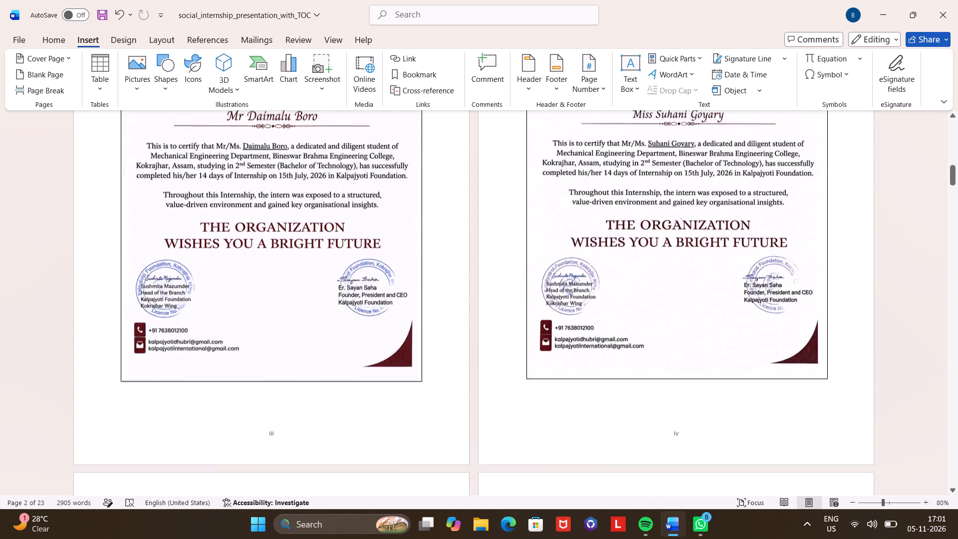
{"action": "scroll", "coordinate": [769, 305], "scroll_direction": "down", "scroll_amount": 2}
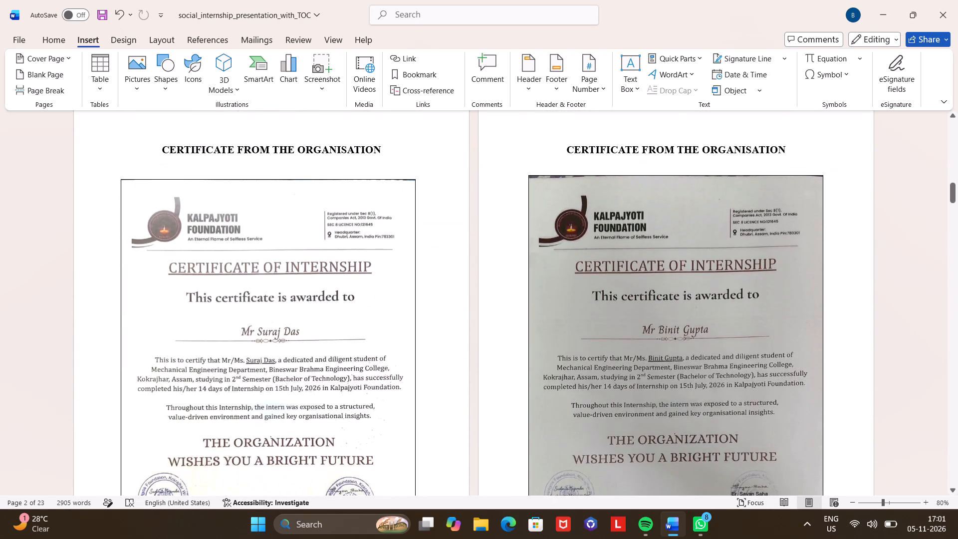
{"action": "scroll", "coordinate": [769, 305], "scroll_direction": "down", "scroll_amount": 12}
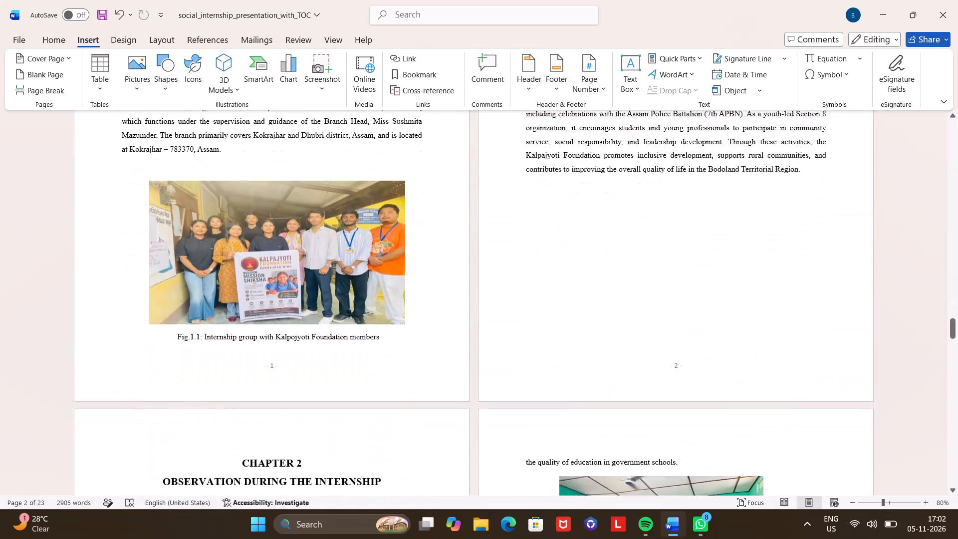
{"action": "scroll", "coordinate": [769, 305], "scroll_direction": "down", "scroll_amount": 1}
{"action": "left_click", "coordinate": [615, 300]}
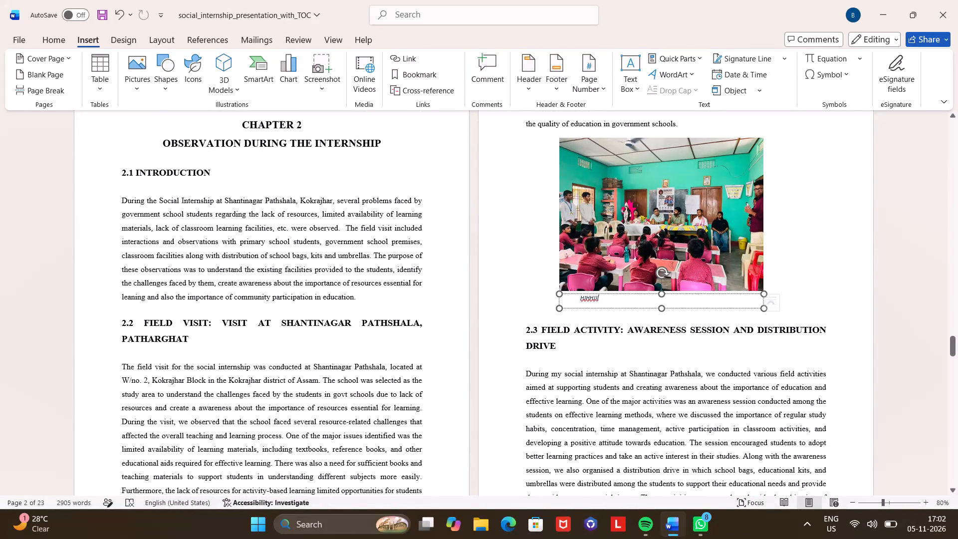
{"action": "key", "text": "BackSpace"}
{"action": "key", "text": "BackSpace"}
{"action": "key", "text": "BackSpace"}
{"action": "key", "text": "BackSpace"}
{"action": "key", "text": "BackSpace"}
{"action": "key", "text": "BackSpace"}
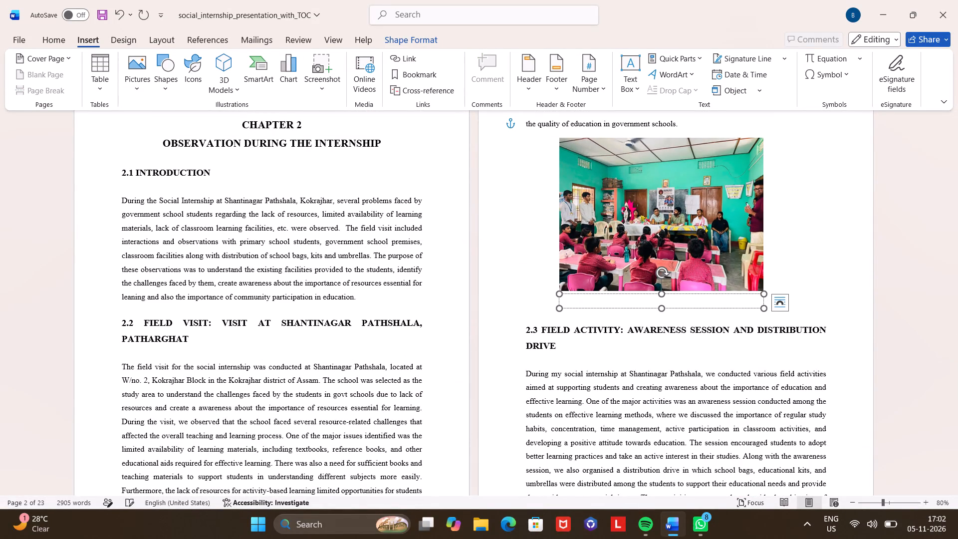
Turn off italics in the field visit picture's caption and enter the number "Fig.2.1:", matching the Fig.1.1 caption's wording.
{"action": "key", "text": "ctrl+i"}
{"action": "type", "text": "fIG"}
{"action": "key", "text": "BackSpace"}
{"action": "key", "text": "BackSpace"}
{"action": "key", "text": "i"}
{"action": "key", "text": "BackSpace"}
{"action": "key", "text": "BackSpace"}
{"action": "type", "text": "Fig"}
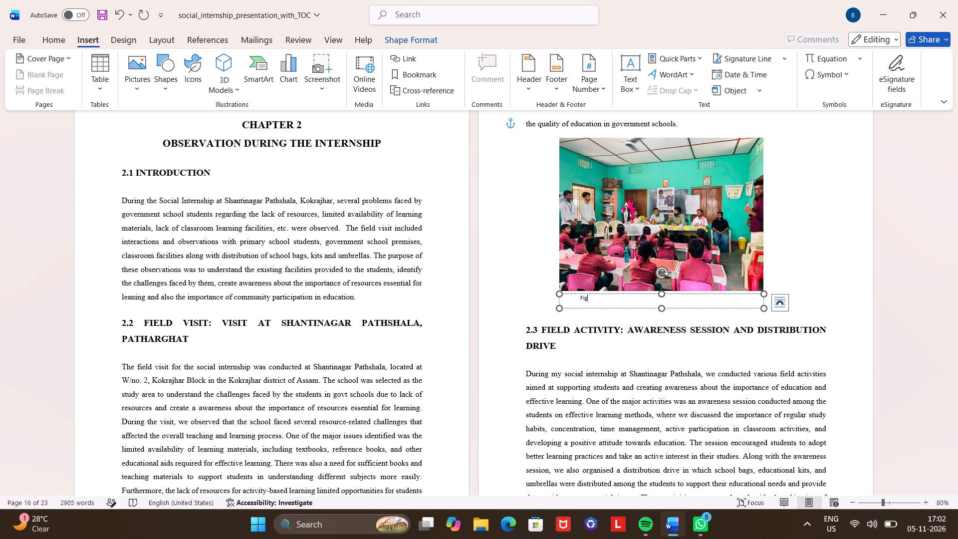
{"action": "scroll", "coordinate": [615, 300], "scroll_direction": "down", "scroll_amount": 1}
{"action": "scroll", "coordinate": [615, 300], "scroll_direction": "up", "scroll_amount": 1}
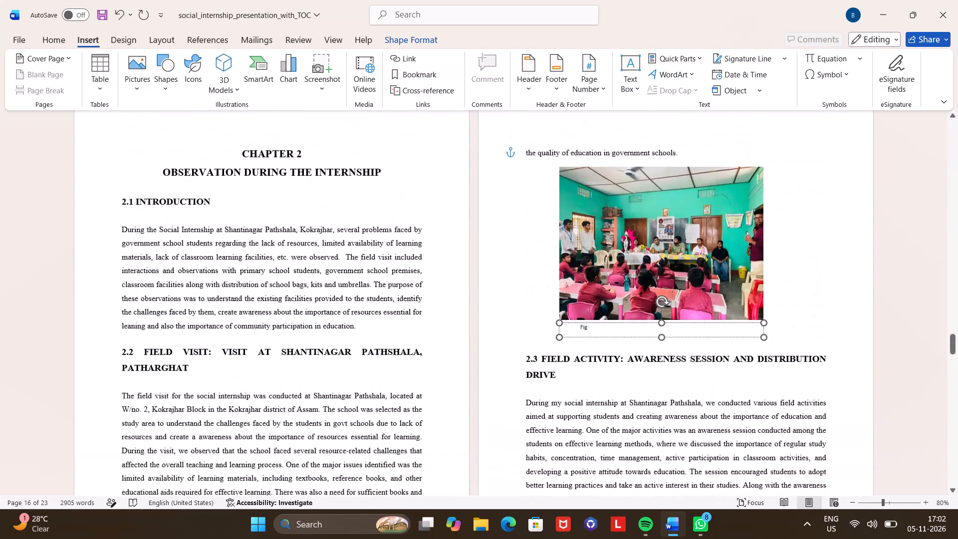
{"action": "scroll", "coordinate": [615, 300], "scroll_direction": "up", "scroll_amount": 2}
{"action": "scroll", "coordinate": [615, 300], "scroll_direction": "down", "scroll_amount": 2}
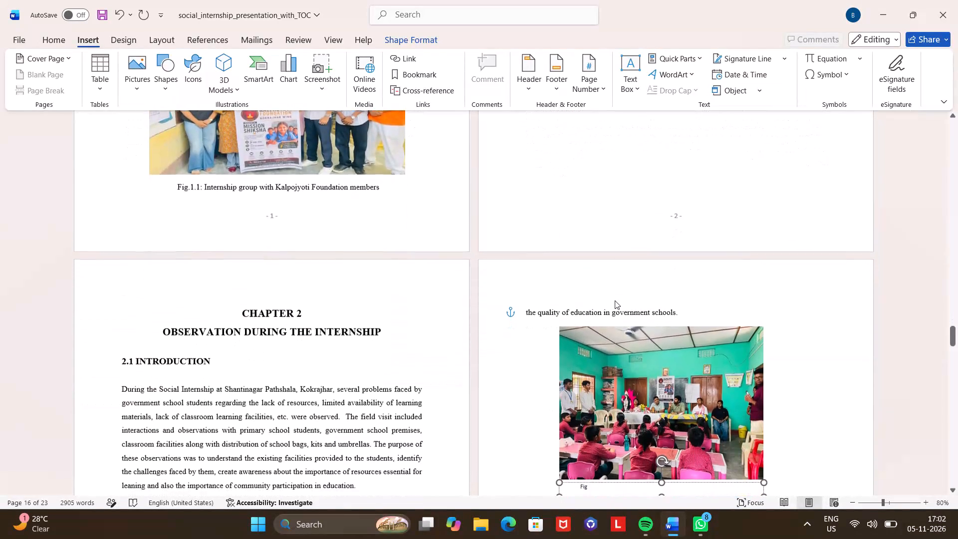
{"action": "scroll", "coordinate": [615, 300], "scroll_direction": "down", "scroll_amount": 1}
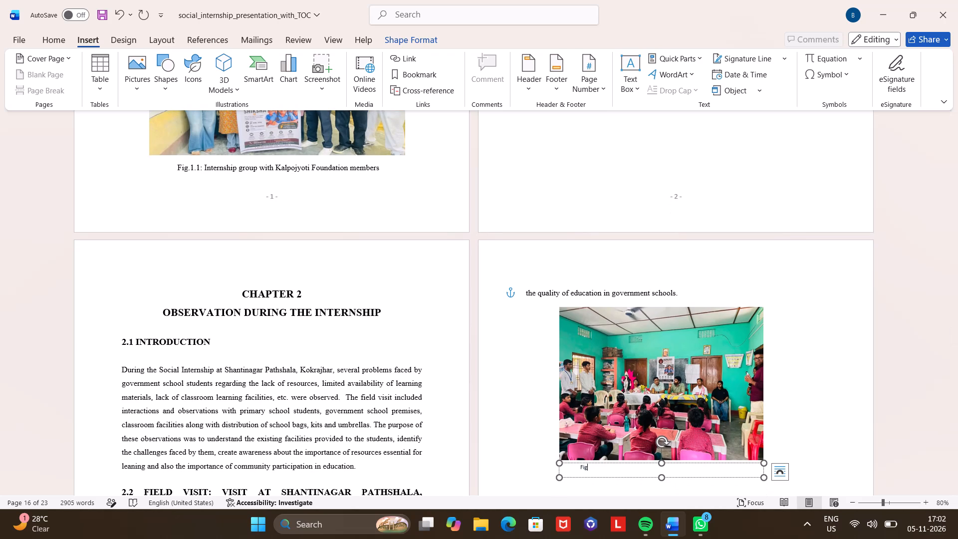
{"action": "key", "text": "period"}
{"action": "type", "text": "2.2"}
{"action": "key", "text": "BackSpace"}
{"action": "key", "text": "1"}
{"action": "key", "text": "shift+colon"}
{"action": "key", "text": "space"}
Complete the Fig.2.1 caption with the title "Visit at Shantinagar Pathshala, Patharghat".
{"action": "type", "text": "visit"}
{"action": "key", "text": "space"}
{"action": "key", "text": "BackSpace"}
{"action": "key", "text": "BackSpace"}
{"action": "key", "text": "BackSpace"}
{"action": "key", "text": "BackSpace"}
{"action": "key", "text": "BackSpace"}
{"action": "key", "text": "BackSpace"}
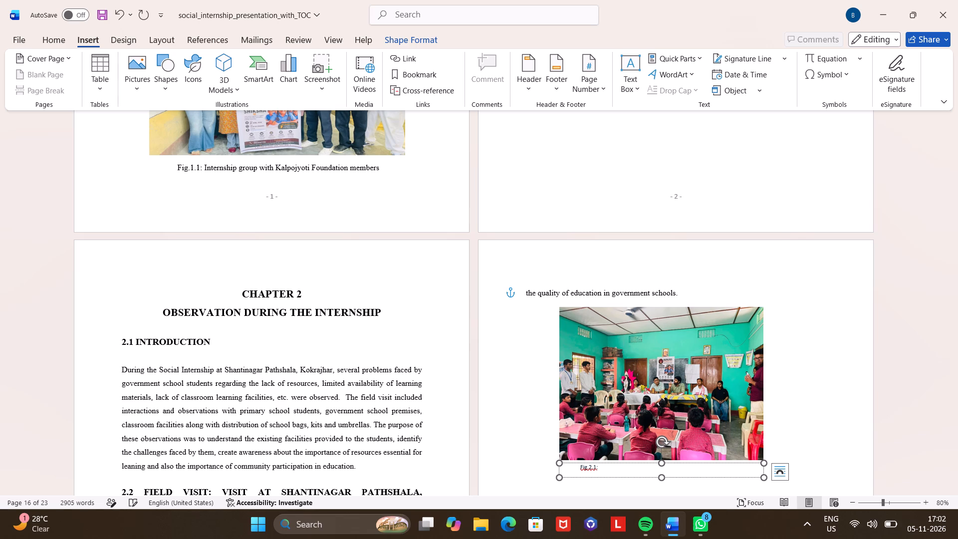
{"action": "type", "text": "Visit"}
{"action": "key", "text": "space"}
{"action": "type", "text": "at"}
{"action": "key", "text": "space"}
{"action": "key", "text": "shift+d"}
{"action": "key", "text": "BackSpace"}
{"action": "type", "text": "Shantinagar"}
{"action": "key", "text": "space"}
{"action": "type", "text": "Pathshala"}
{"action": "type", "text": ", Patharghar"}
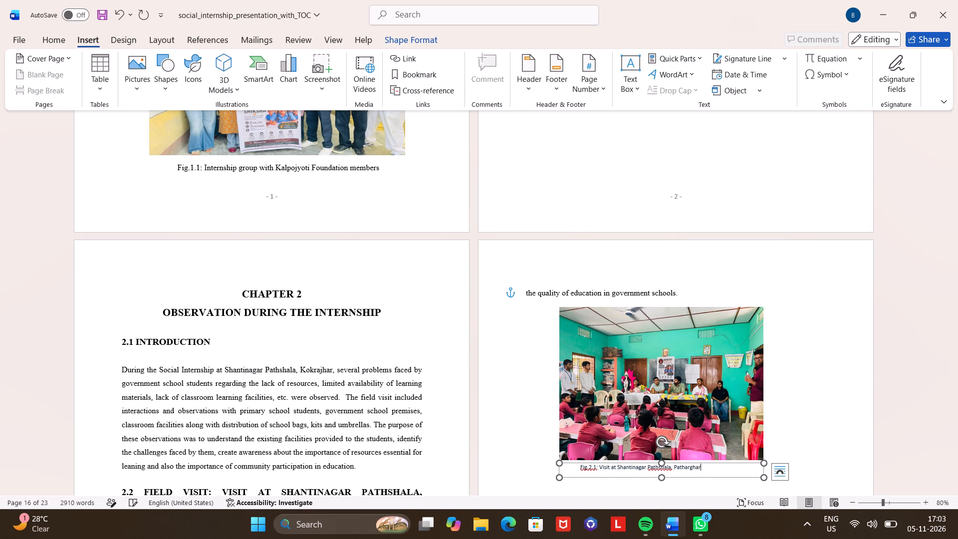
{"action": "key", "text": "BackSpace"}
{"action": "key", "text": "t"}
Format the whole Fig.2.1 caption text in Times New Roman, size 12.
{"action": "key", "text": "ctrl+shift+Left"}
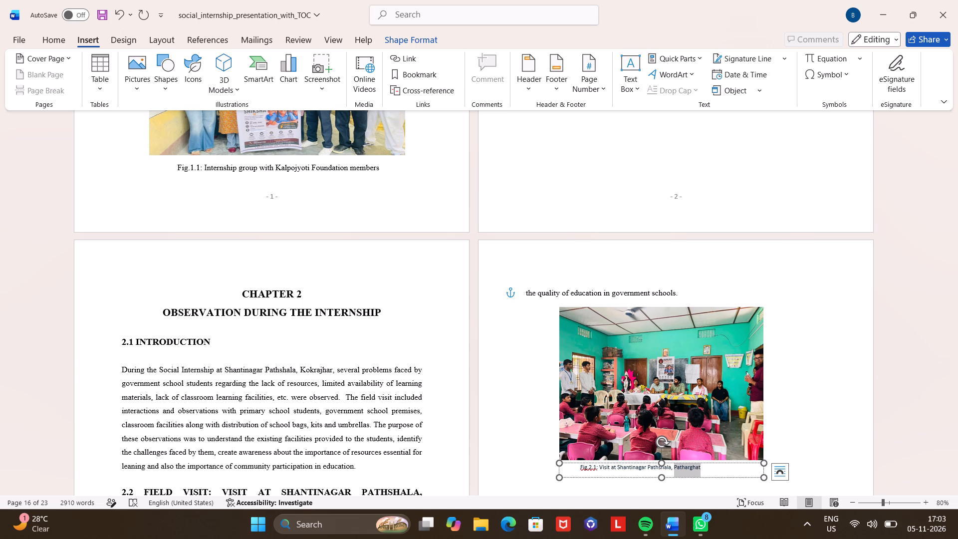
{"action": "key", "text": "ctrl+shift+Left"}
{"action": "key", "text": "ctrl+shift+Left"}
{"action": "key", "text": "ctrl+shift+Left"}
{"action": "key", "text": "ctrl+shift+Left"}
{"action": "key", "text": "ctrl+shift+Left"}
{"action": "key", "text": "ctrl+shift+Left"}
{"action": "key", "text": "ctrl+shift+Left"}
{"action": "key", "text": "ctrl+shift+Left"}
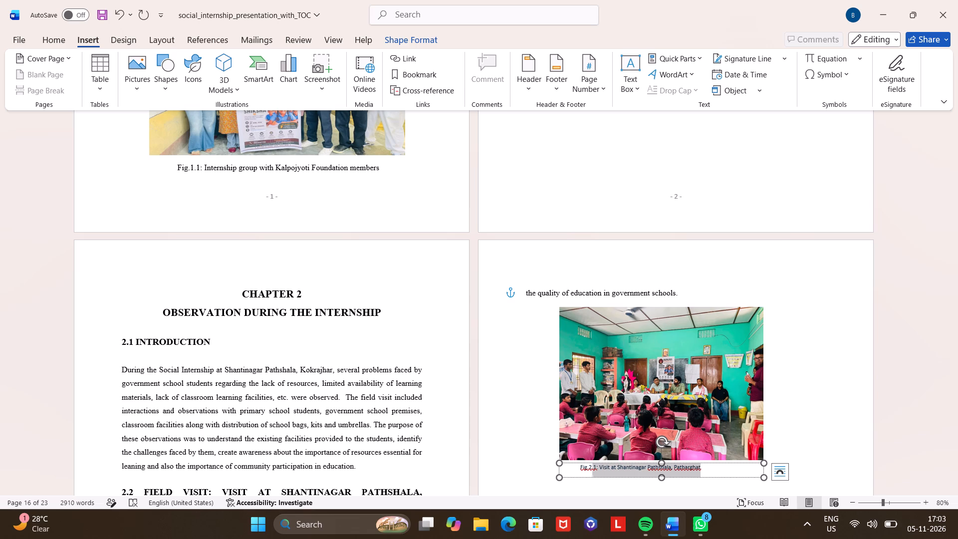
{"action": "key", "text": "ctrl+shift+Left"}
{"action": "key", "text": "ctrl+shift+Left"}
{"action": "key", "text": "ctrl+shift+Left"}
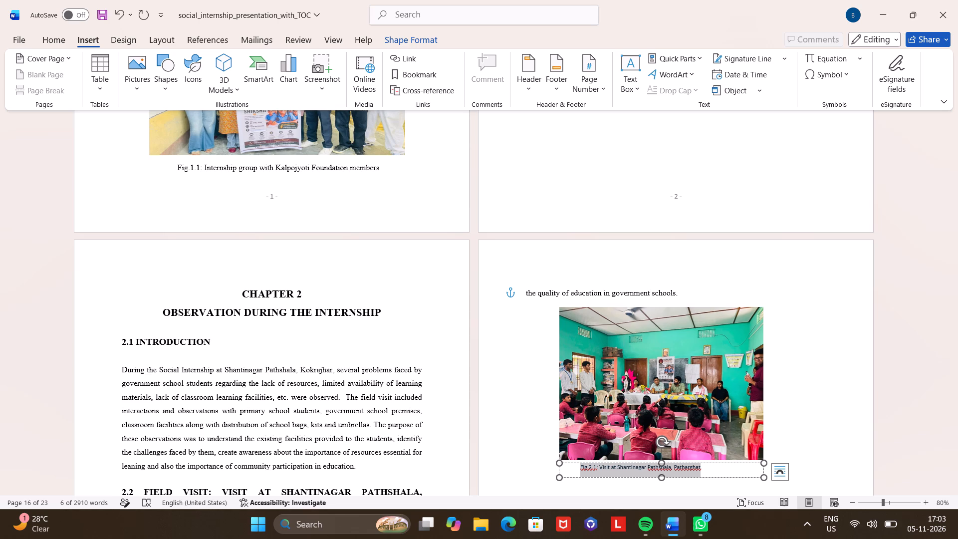
{"action": "left_click", "coordinate": [74, 39]}
{"action": "left_click", "coordinate": [51, 39]}
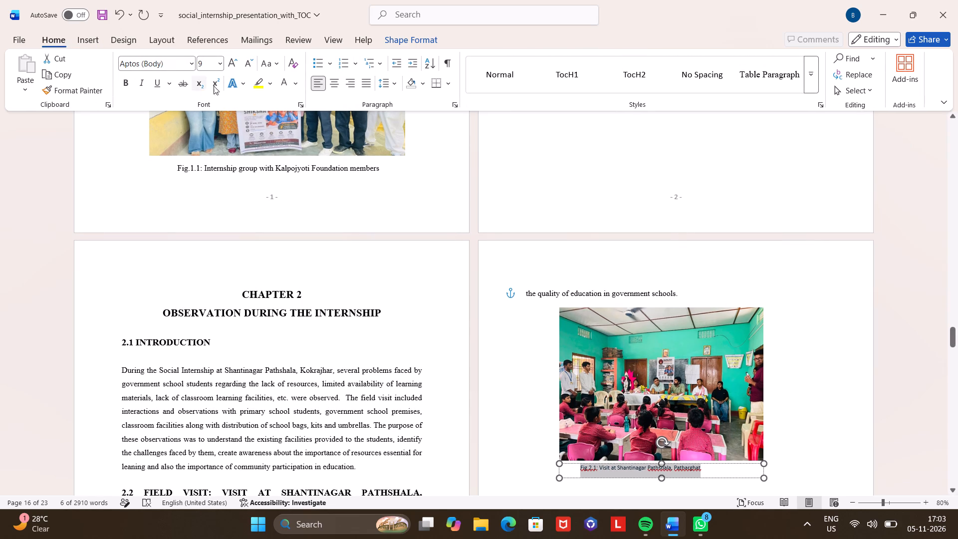
{"action": "left_click", "coordinate": [173, 64]}
{"action": "type", "text": "tim"}
{"action": "key", "text": "Return"}
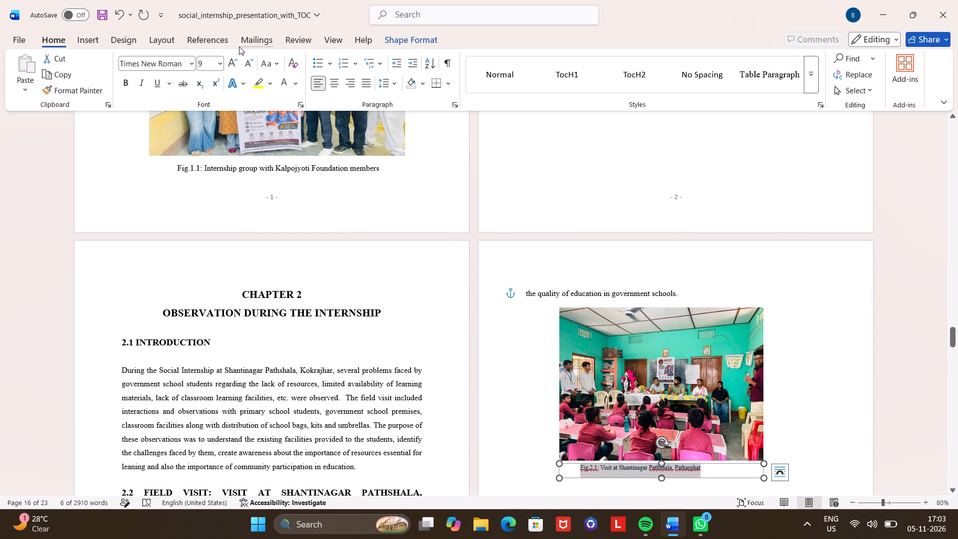
{"action": "left_click", "coordinate": [234, 56]}
{"action": "left_click", "coordinate": [234, 62]}
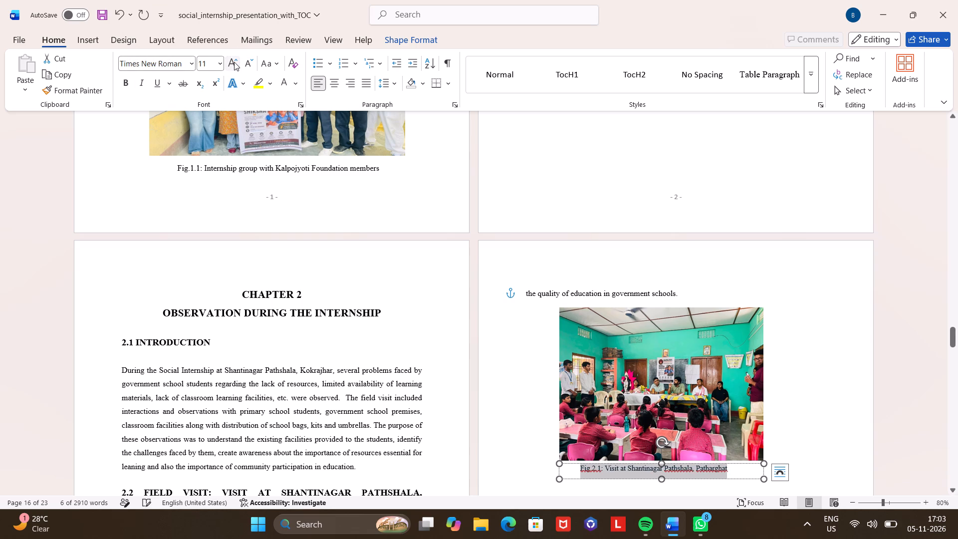
{"action": "left_click", "coordinate": [234, 62]}
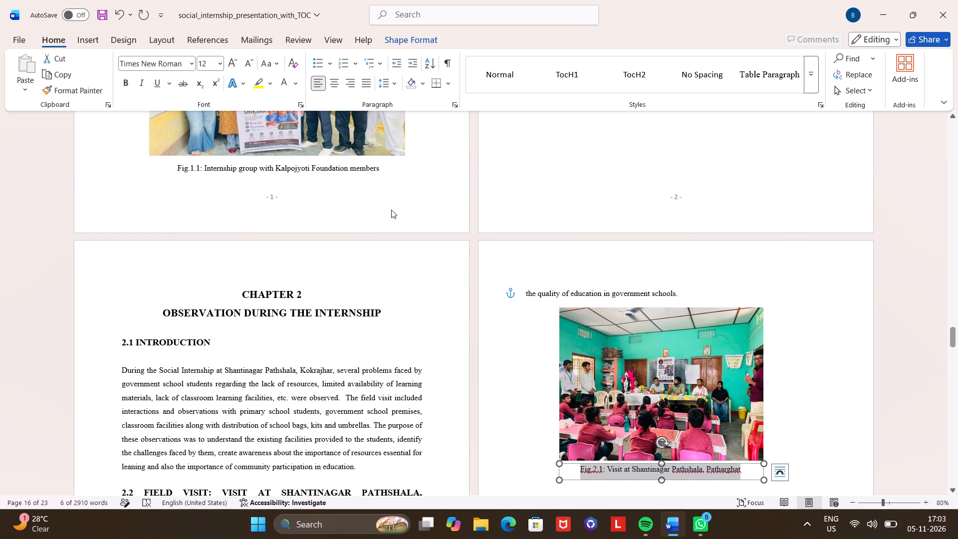
Ignore all spelling flags on "Fig.2.1", "Pathshala" and "Patharghat" in the picture's caption.
{"action": "scroll", "coordinate": [425, 240], "scroll_direction": "down", "scroll_amount": 1}
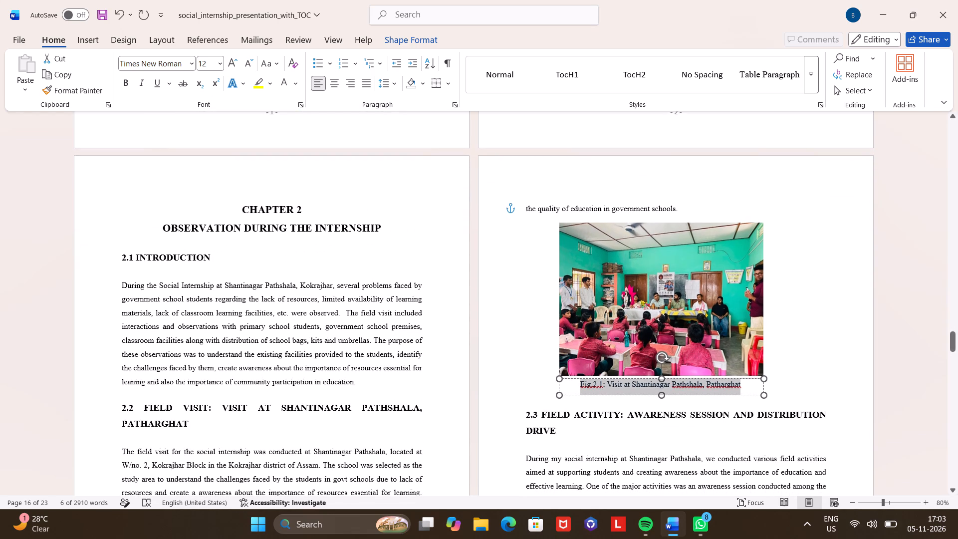
{"action": "left_click", "coordinate": [586, 378]}
{"action": "left_click", "coordinate": [592, 387]}
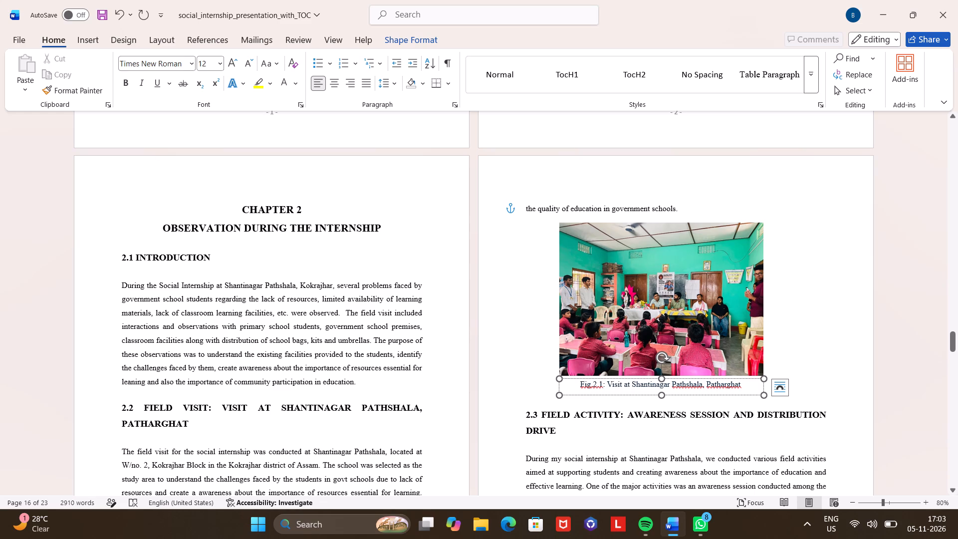
{"action": "right_click", "coordinate": [592, 387]}
{"action": "left_click", "coordinate": [526, 183]}
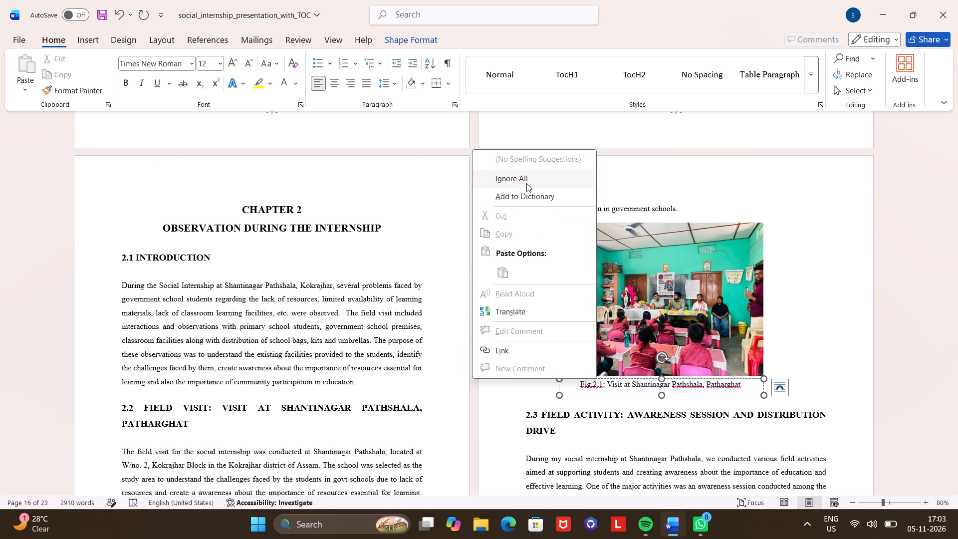
{"action": "left_click", "coordinate": [691, 385]}
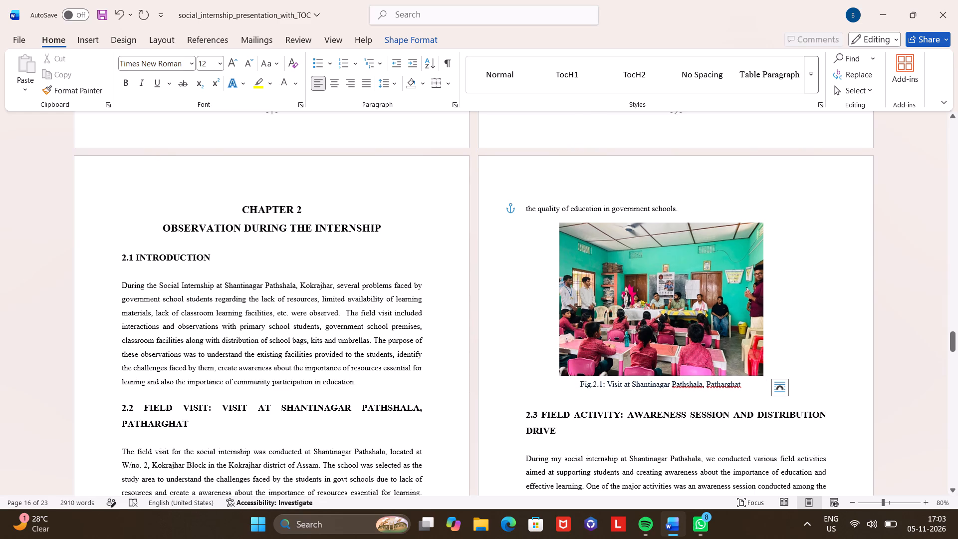
{"action": "right_click", "coordinate": [690, 386]}
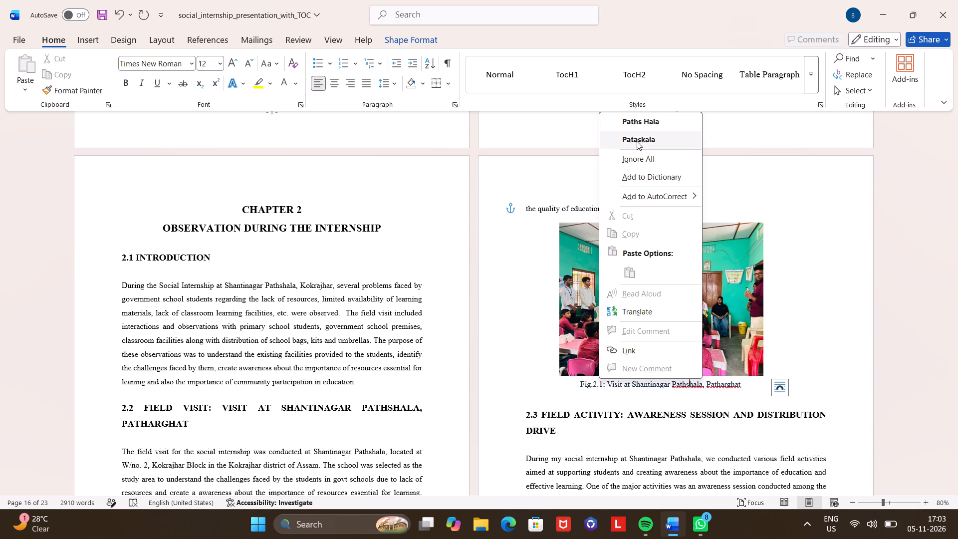
{"action": "left_click", "coordinate": [642, 157]}
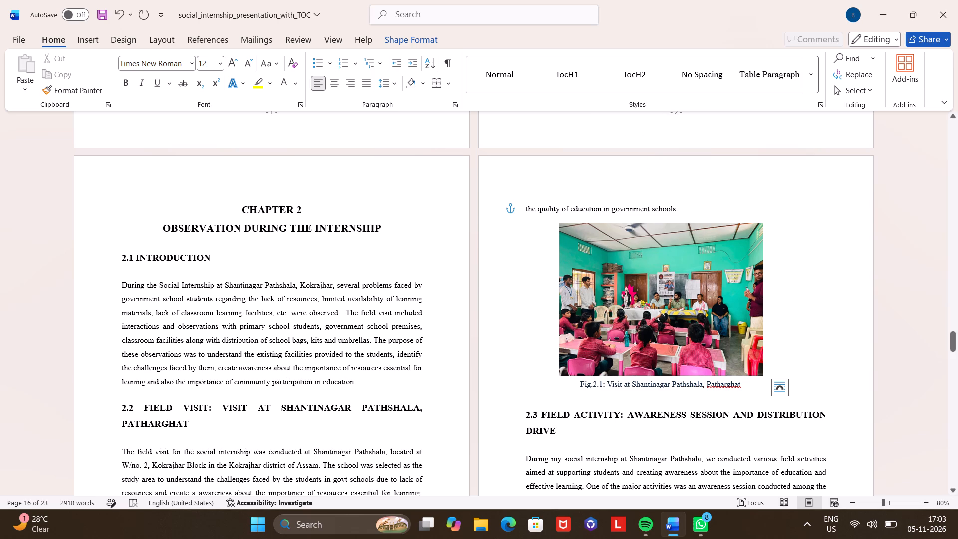
{"action": "right_click", "coordinate": [727, 385]}
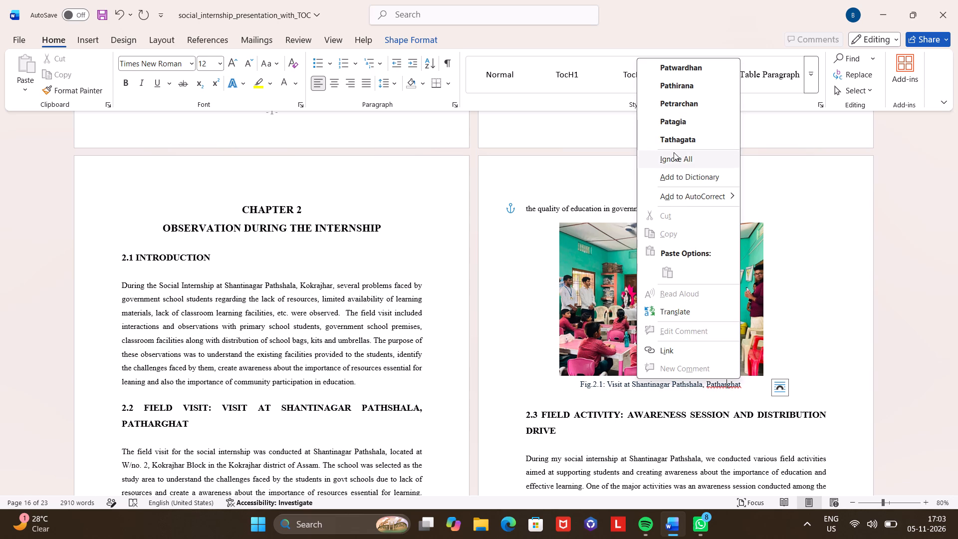
{"action": "left_click", "coordinate": [674, 153]}
Examine the page layout around the captioned picture, from section 2.2 through section 2.3 to the start of Chapter 3.
{"action": "scroll", "coordinate": [676, 270], "scroll_direction": "down", "scroll_amount": 1}
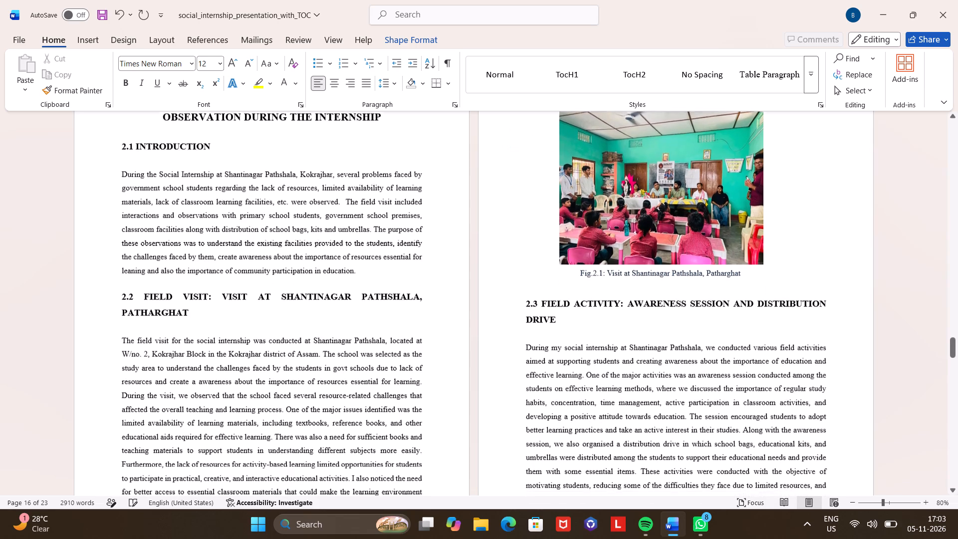
{"action": "scroll", "coordinate": [676, 270], "scroll_direction": "down", "scroll_amount": 3}
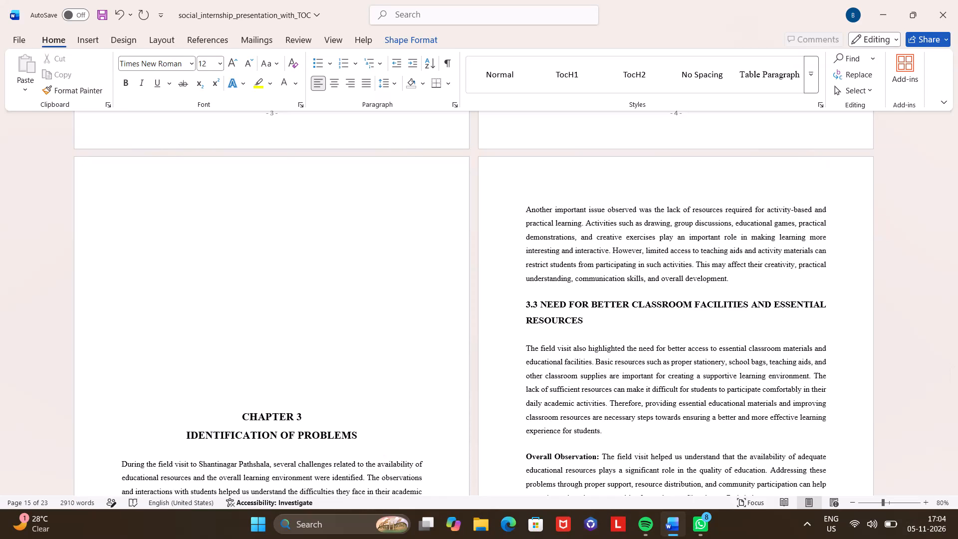
{"action": "scroll", "coordinate": [777, 219], "scroll_direction": "up", "scroll_amount": 3}
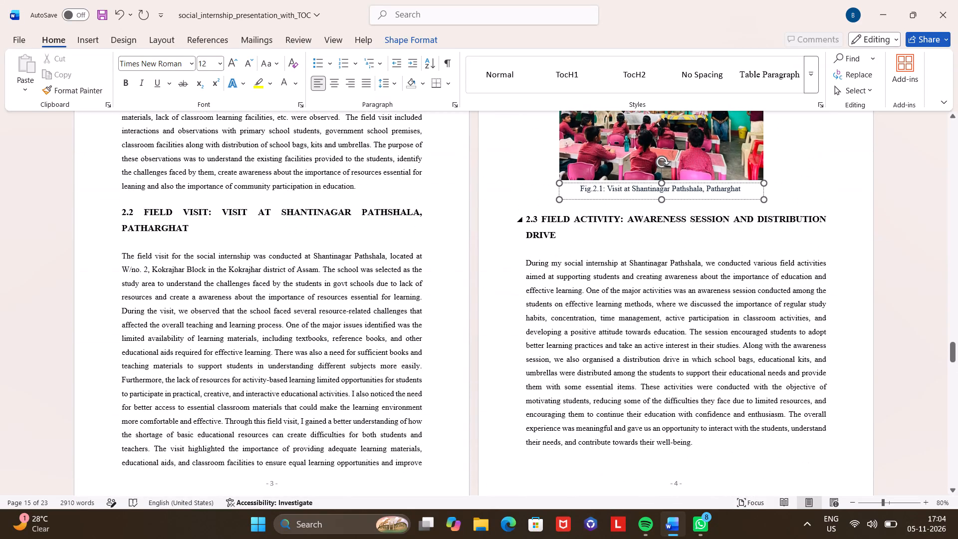
{"action": "scroll", "coordinate": [777, 219], "scroll_direction": "up", "scroll_amount": 1}
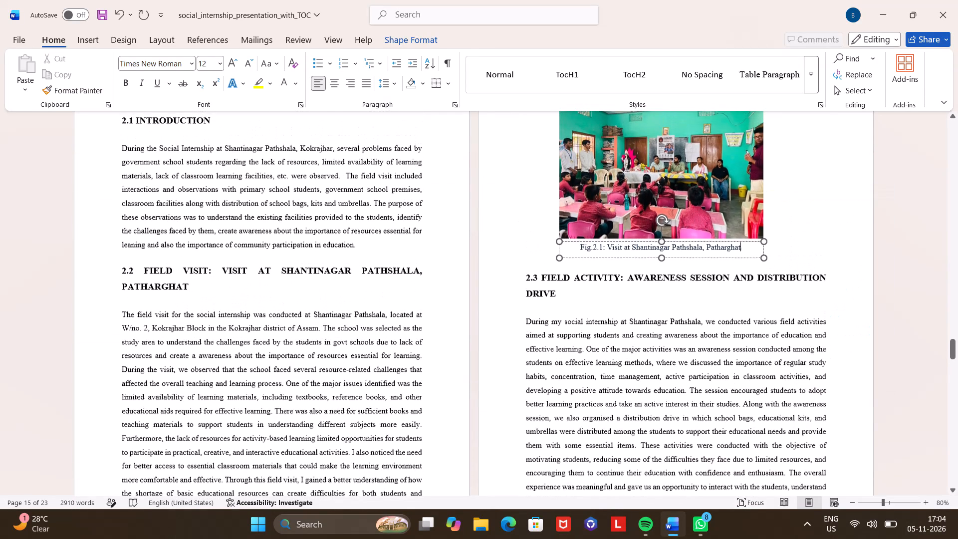
{"action": "scroll", "coordinate": [777, 219], "scroll_direction": "up", "scroll_amount": 1}
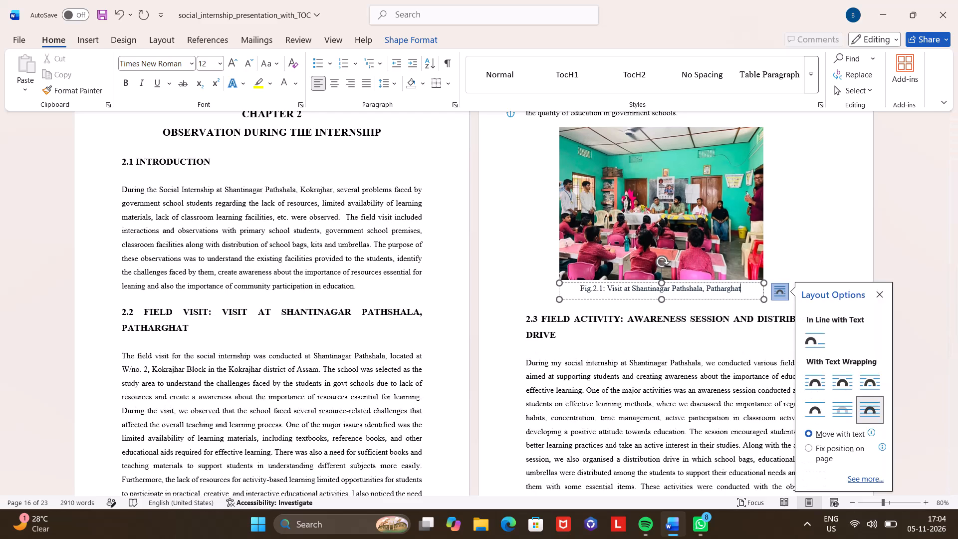
{"action": "left_click", "coordinate": [802, 204]}
{"action": "scroll", "coordinate": [802, 204], "scroll_direction": "down", "scroll_amount": 1}
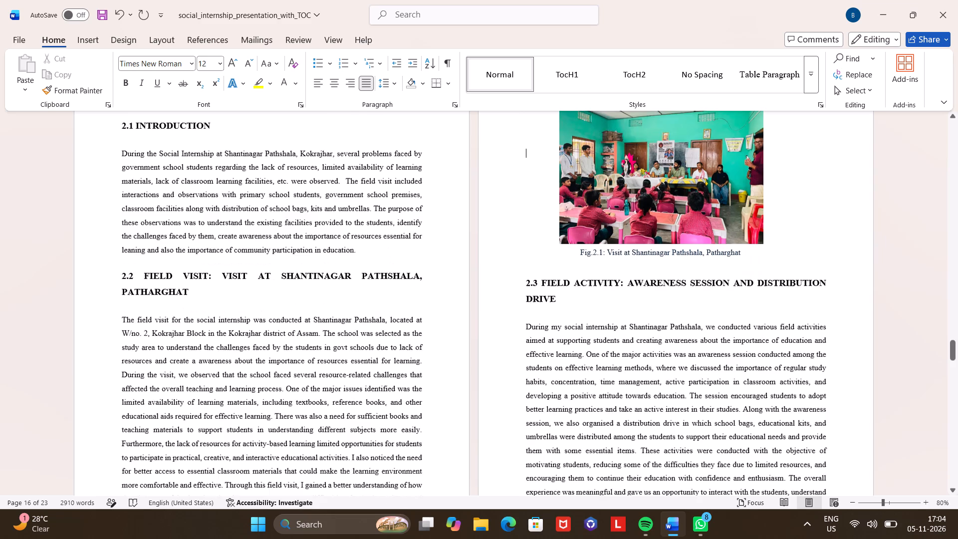
{"action": "scroll", "coordinate": [802, 204], "scroll_direction": "down", "scroll_amount": 3}
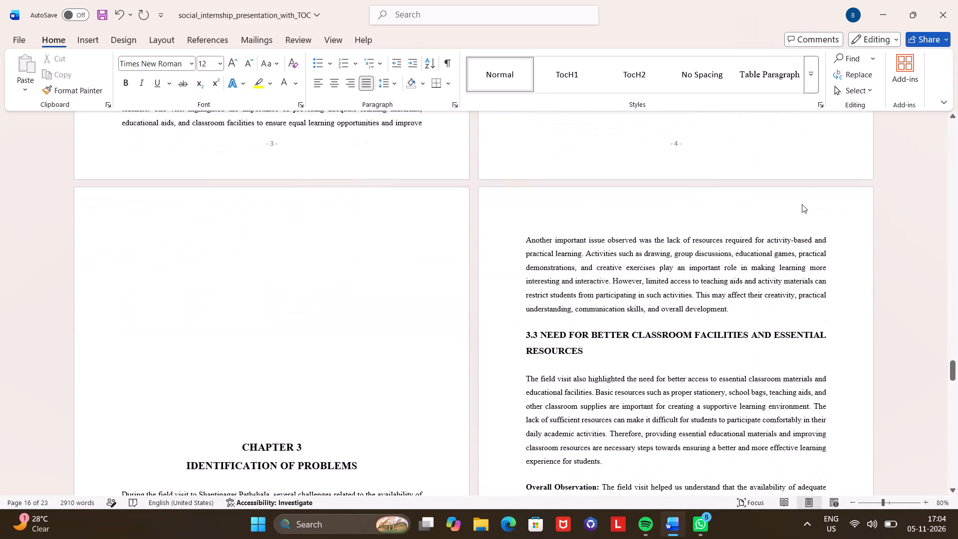
{"action": "scroll", "coordinate": [802, 204], "scroll_direction": "up", "scroll_amount": 3}
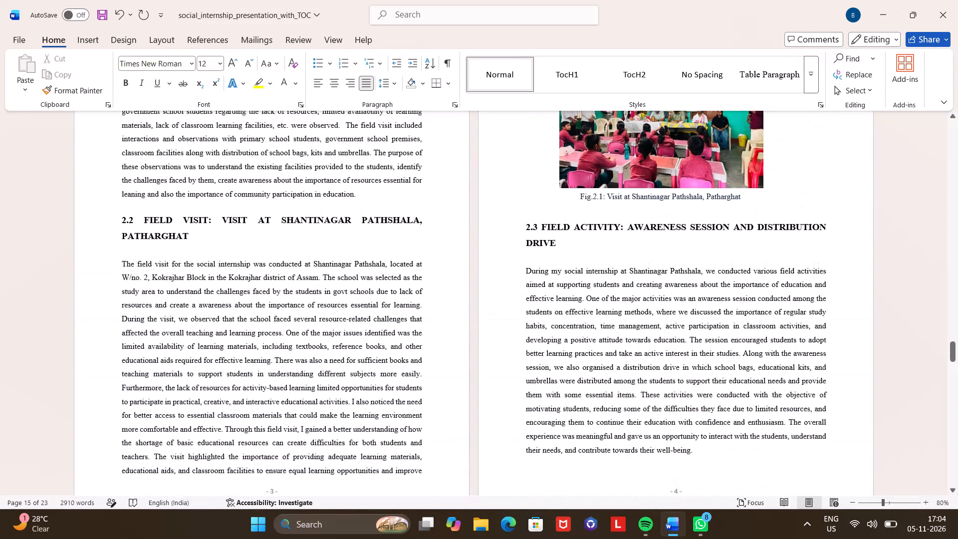
{"action": "left_click", "coordinate": [523, 229]}
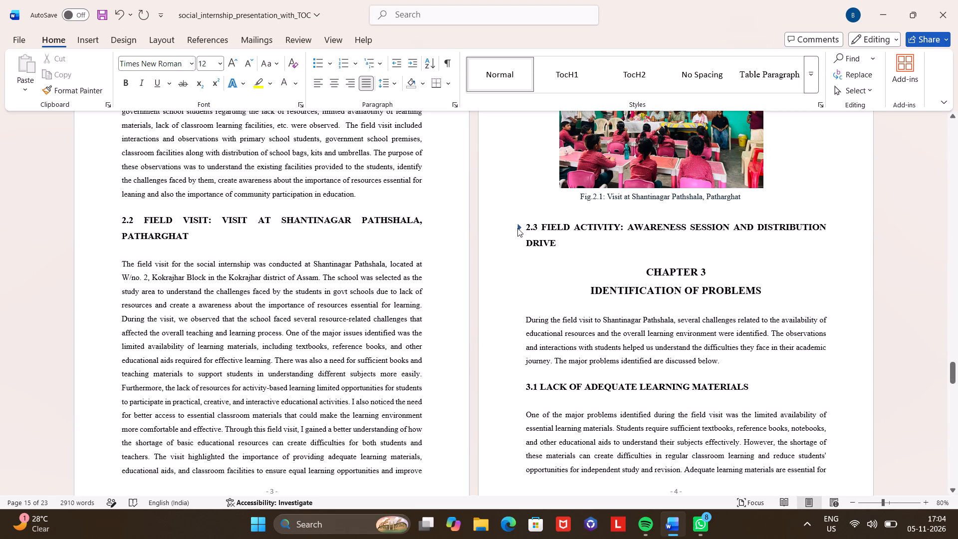
{"action": "left_click", "coordinate": [517, 228]}
Insert three blank paragraphs between the Fig.2.1 caption and the 2.3 FIELD ACTIVITY heading.
{"action": "left_click", "coordinate": [545, 210]}
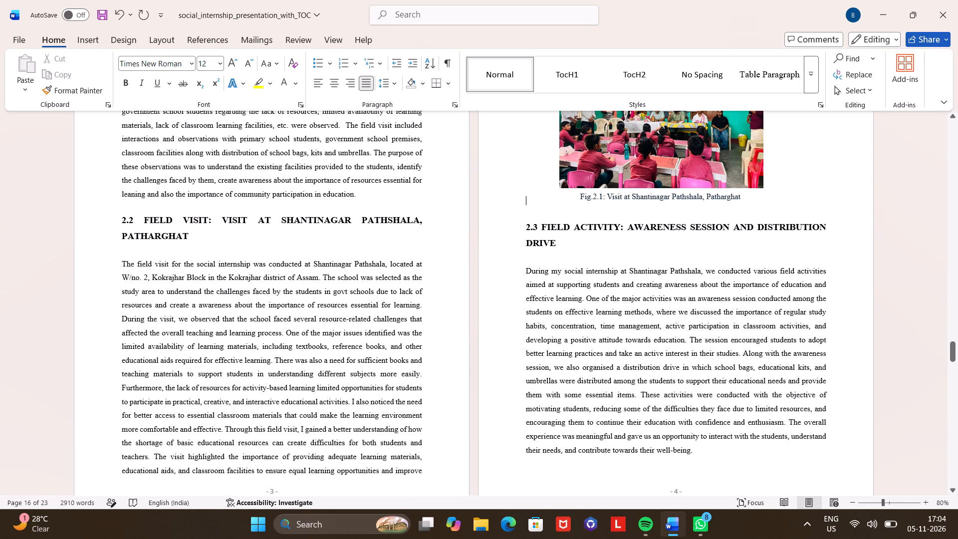
{"action": "key", "text": "Return"}
{"action": "key", "text": "Return"}
{"action": "key", "text": "Return"}
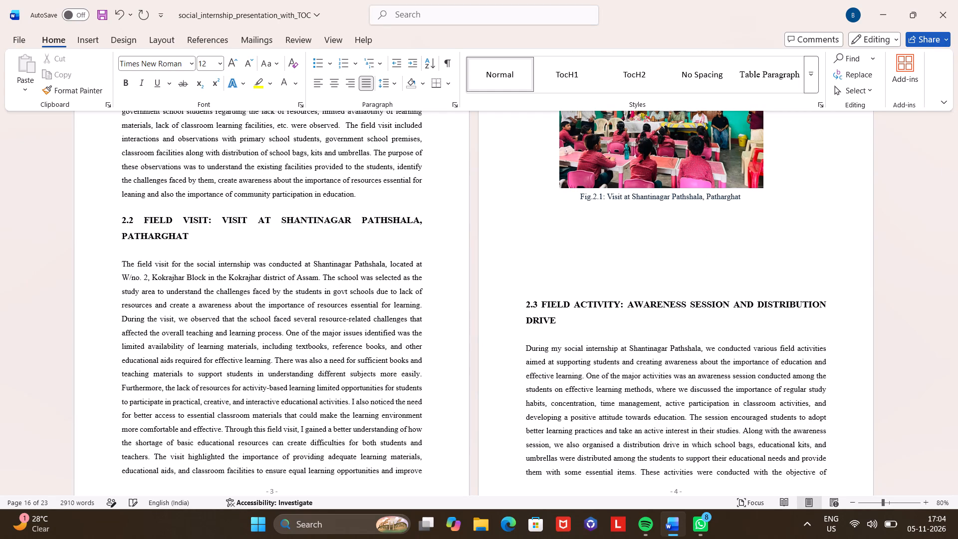
Check the paragraph indents and spacing of section 2.2's last line, "the quality of education in government schools.".
{"action": "scroll", "coordinate": [533, 213], "scroll_direction": "down", "scroll_amount": 2}
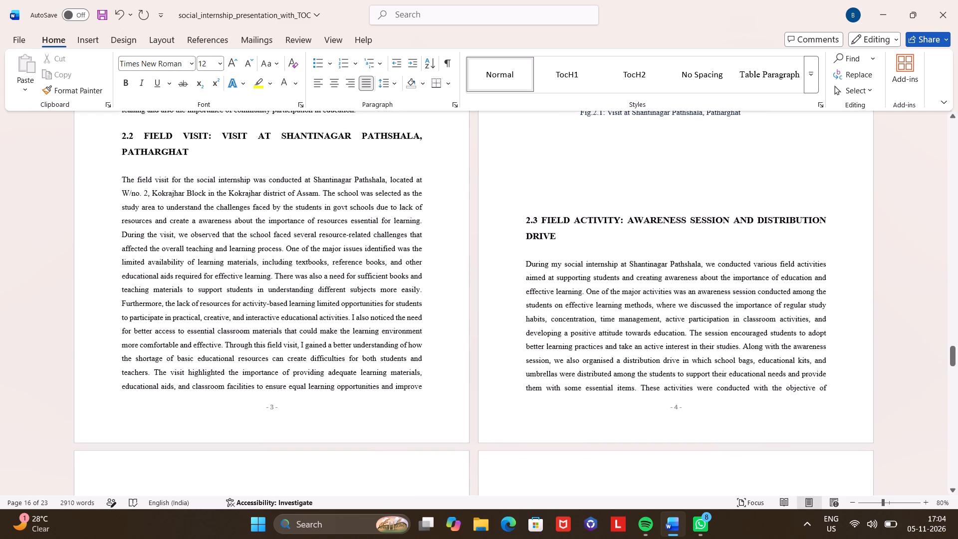
{"action": "scroll", "coordinate": [533, 213], "scroll_direction": "up", "scroll_amount": 2}
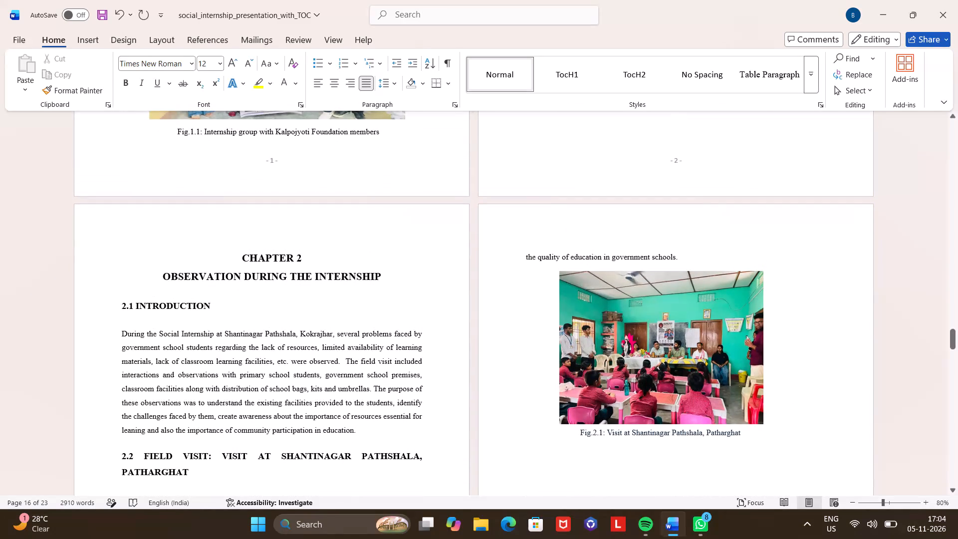
{"action": "left_click", "coordinate": [524, 258]}
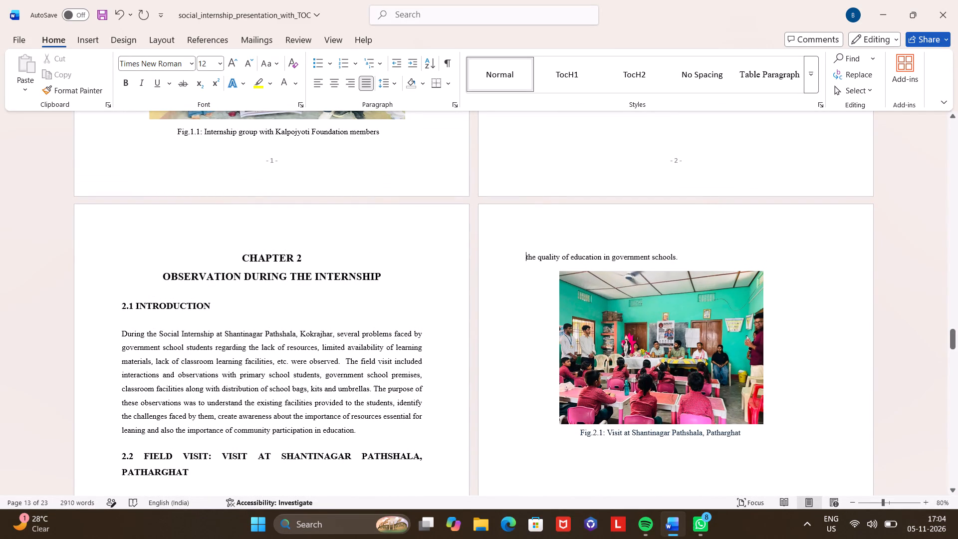
{"action": "left_click", "coordinate": [656, 257]}
{"action": "left_click", "coordinate": [453, 106]}
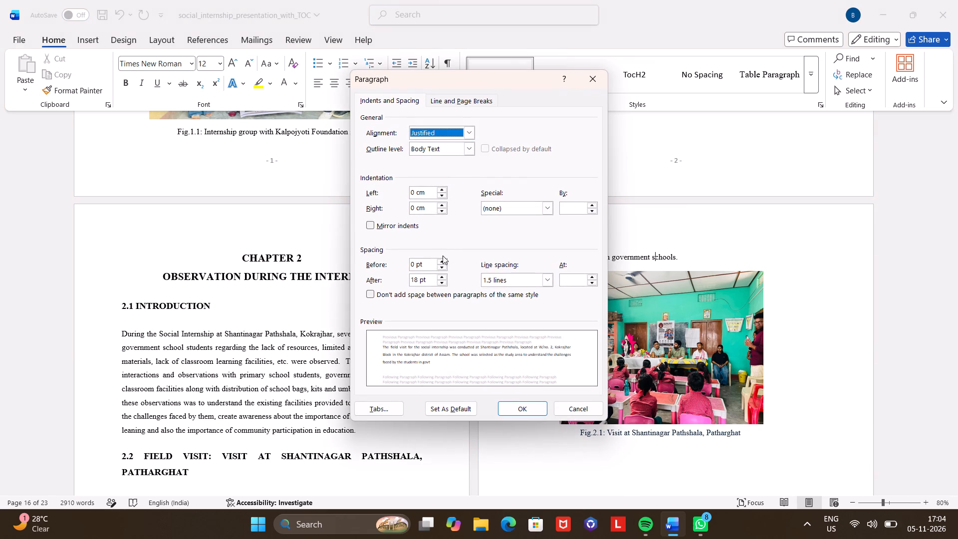
{"action": "left_click", "coordinate": [510, 405]}
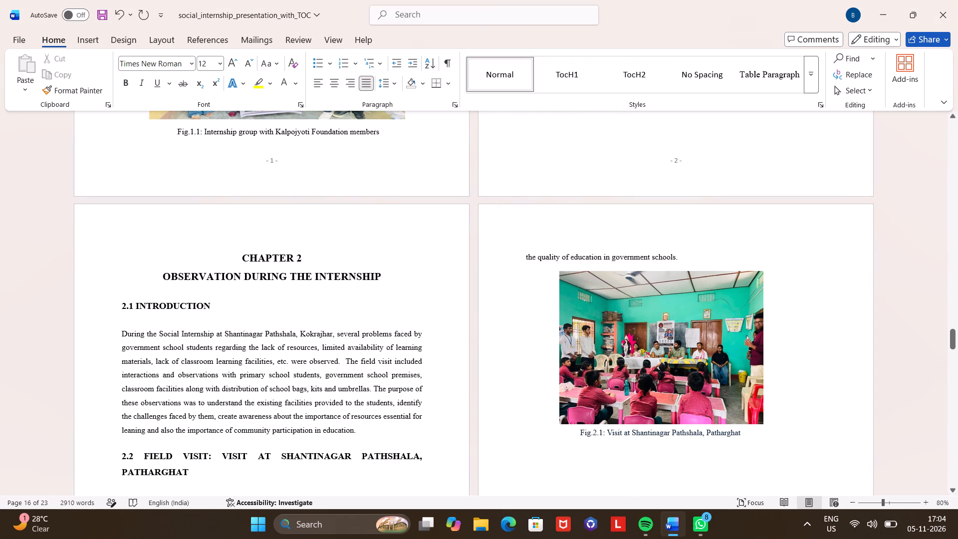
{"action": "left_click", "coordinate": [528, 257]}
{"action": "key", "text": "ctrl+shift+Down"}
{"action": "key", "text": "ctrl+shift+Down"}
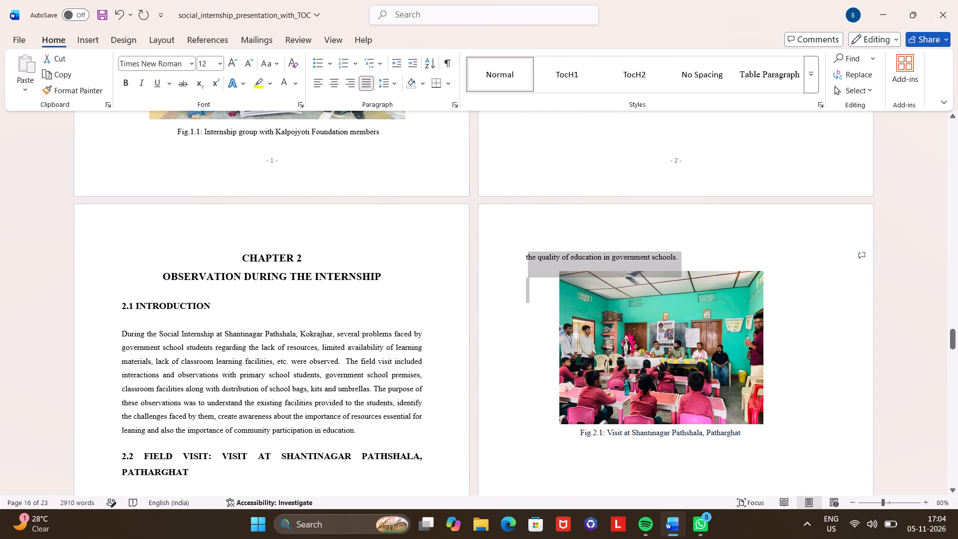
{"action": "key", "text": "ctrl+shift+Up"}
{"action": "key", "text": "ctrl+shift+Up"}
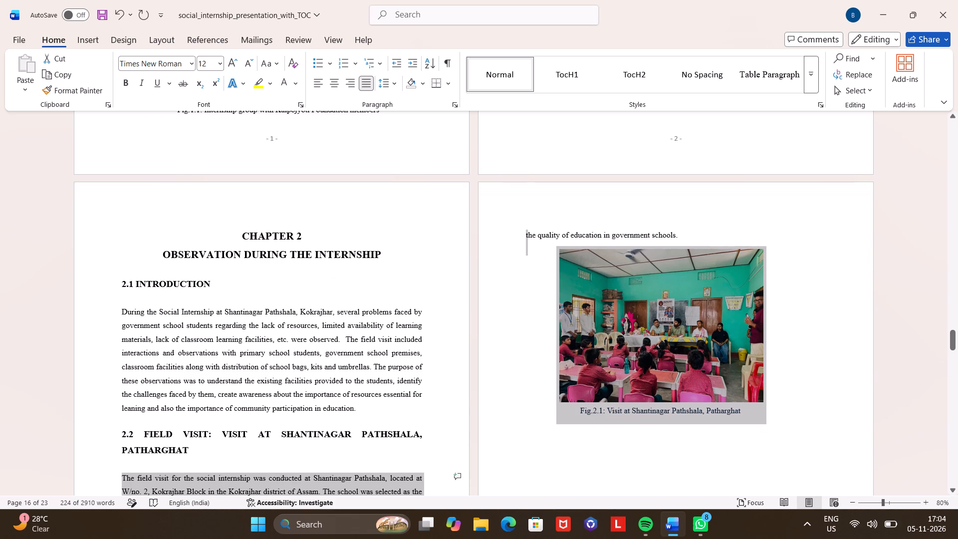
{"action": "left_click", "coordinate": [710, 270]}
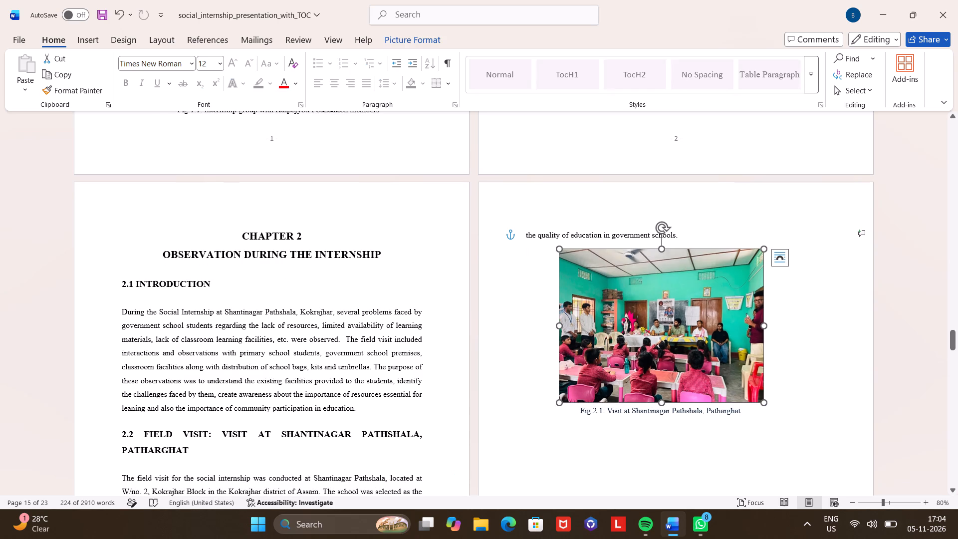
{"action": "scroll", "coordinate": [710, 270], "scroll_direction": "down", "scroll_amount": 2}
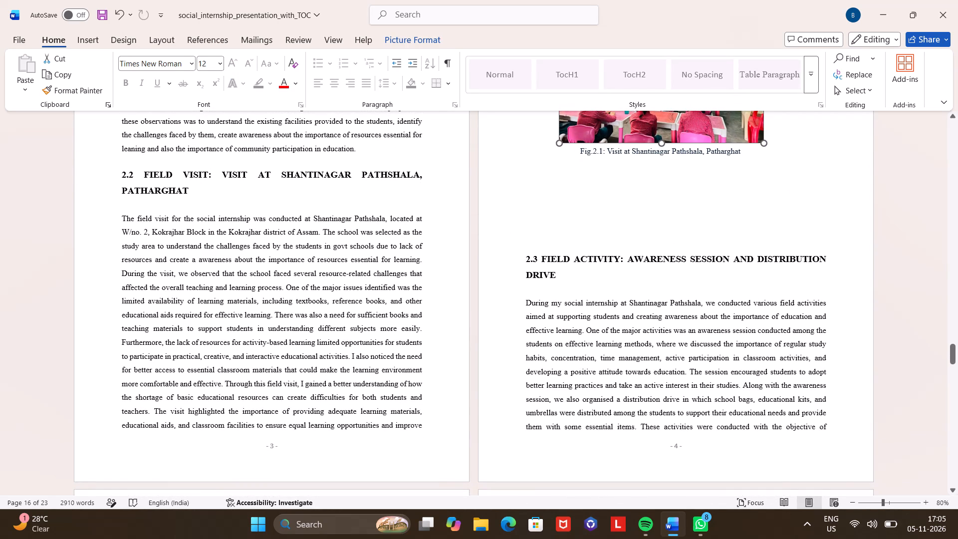
Delete two of the blank paragraphs between the Fig.2.1 caption and the 2.3 FIELD ACTIVITY heading.
{"action": "left_click", "coordinate": [644, 203]}
{"action": "scroll", "coordinate": [644, 203], "scroll_direction": "down", "scroll_amount": 4}
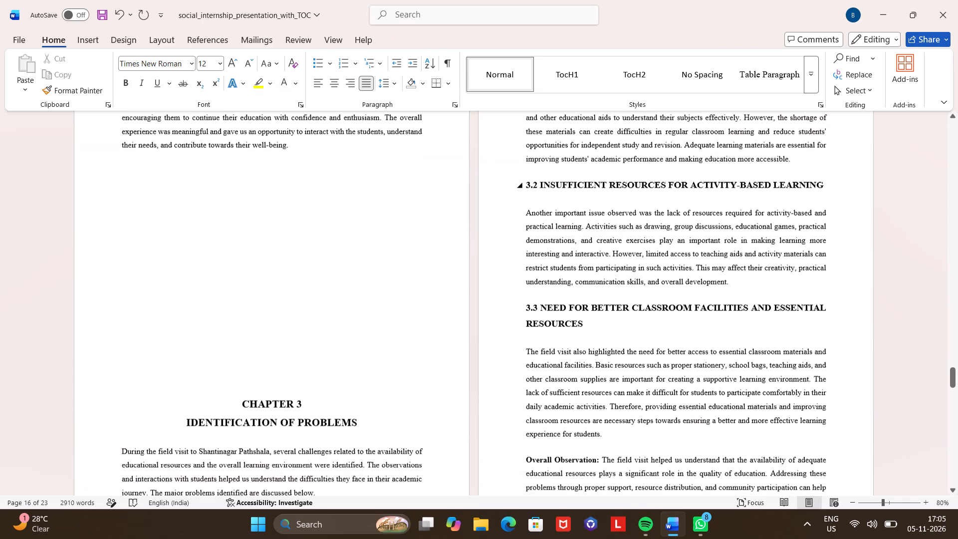
{"action": "scroll", "coordinate": [644, 203], "scroll_direction": "up", "scroll_amount": 4}
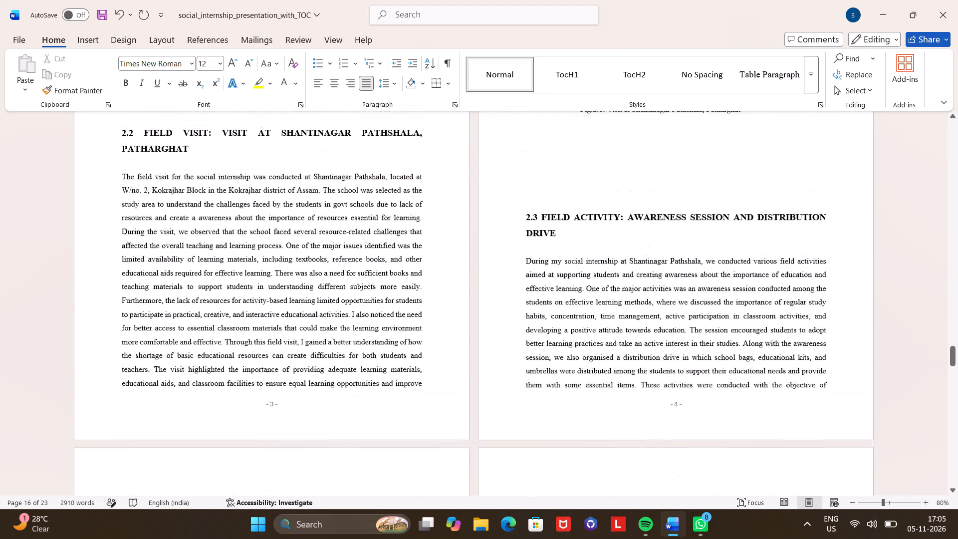
{"action": "left_click", "coordinate": [583, 203]}
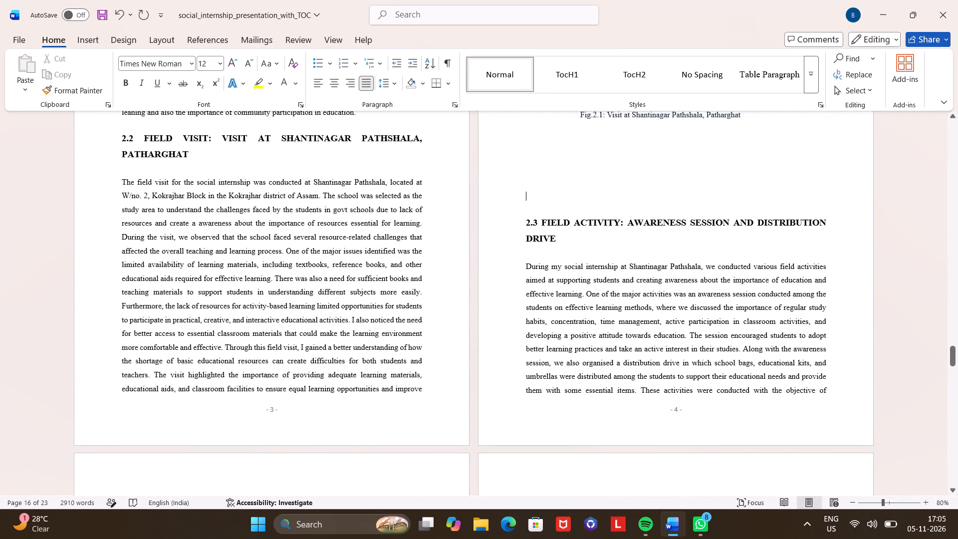
{"action": "key", "text": "BackSpace"}
{"action": "key", "text": "BackSpace"}
Enlarge the Fig.2.1 classroom picture slightly from its lower corner, keeping its proportions.
{"action": "scroll", "coordinate": [583, 203], "scroll_direction": "down", "scroll_amount": 1}
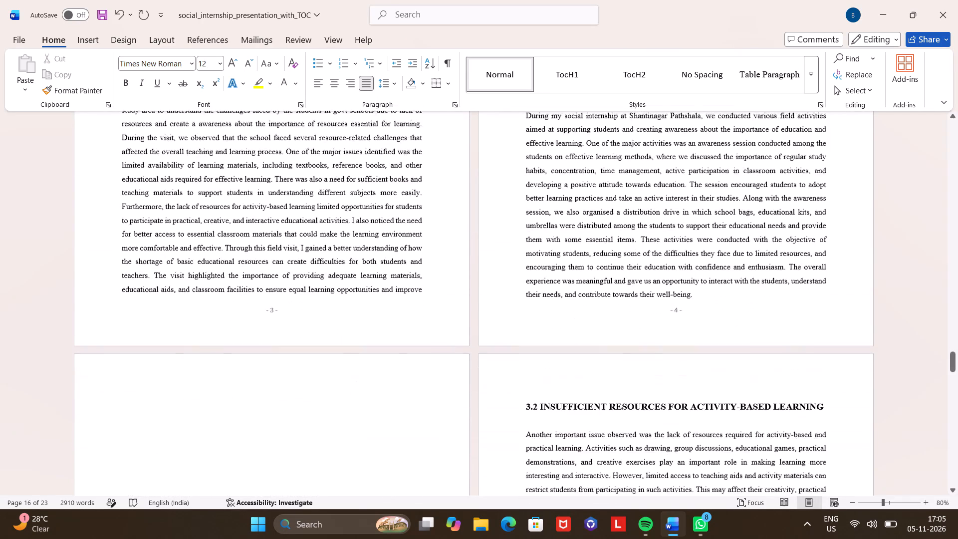
{"action": "scroll", "coordinate": [583, 203], "scroll_direction": "down", "scroll_amount": 1}
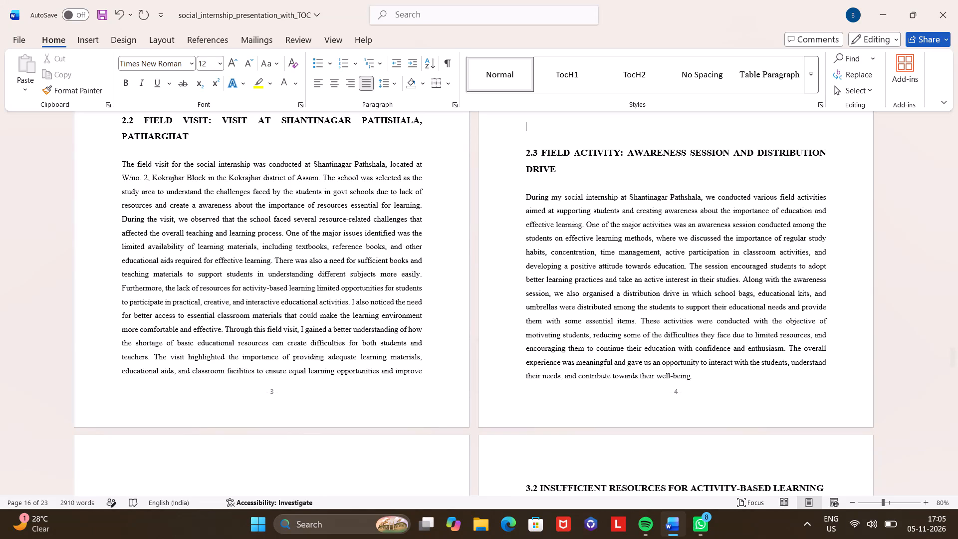
{"action": "scroll", "coordinate": [605, 157], "scroll_direction": "up", "scroll_amount": 2}
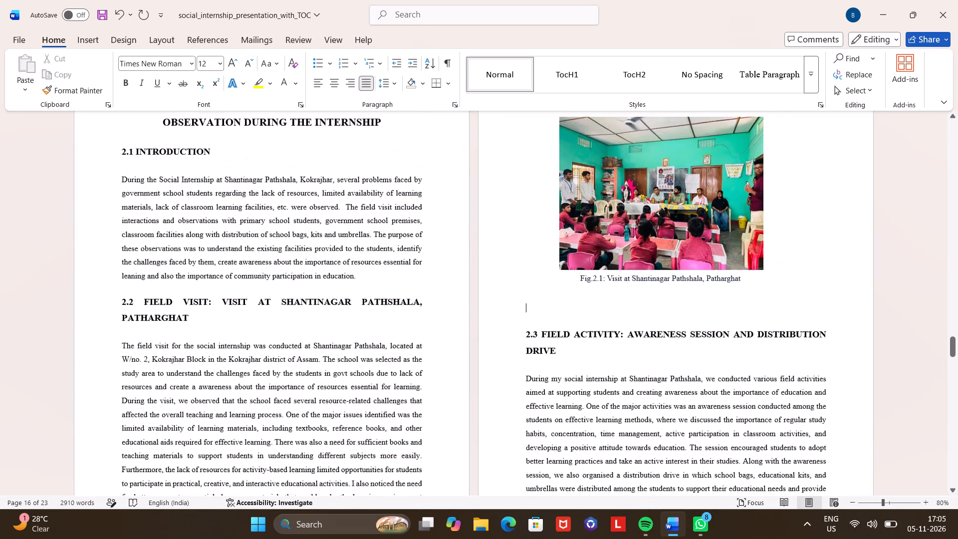
{"action": "scroll", "coordinate": [605, 157], "scroll_direction": "down", "scroll_amount": 2, "text": "ctrl"}
{"action": "scroll", "coordinate": [596, 196], "scroll_direction": "down", "scroll_amount": 1}
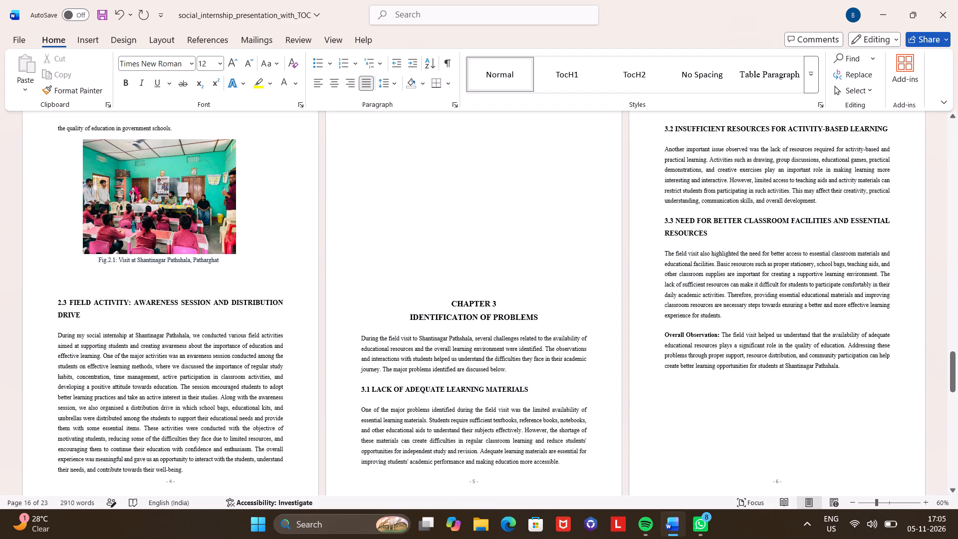
{"action": "scroll", "coordinate": [138, 387], "scroll_direction": "down", "scroll_amount": 1}
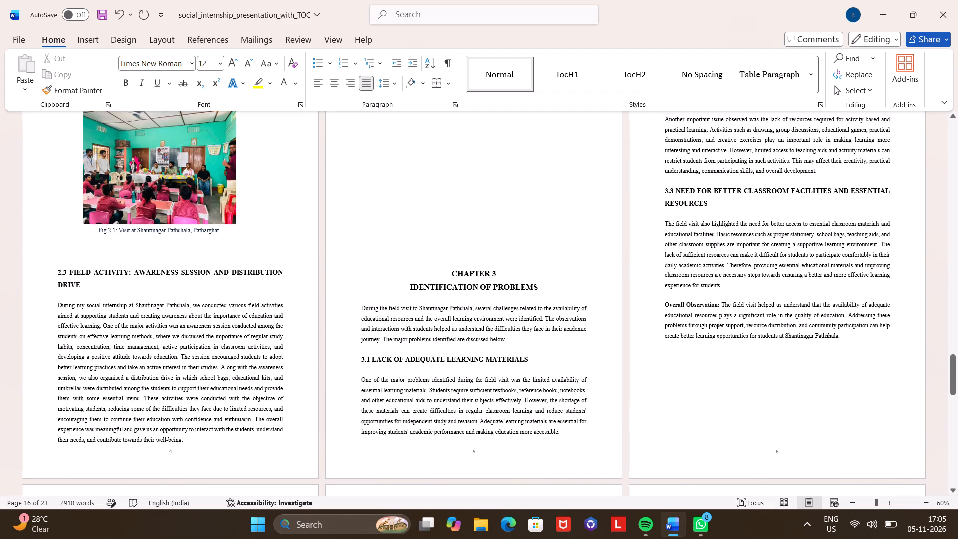
{"action": "left_click", "coordinate": [152, 177]}
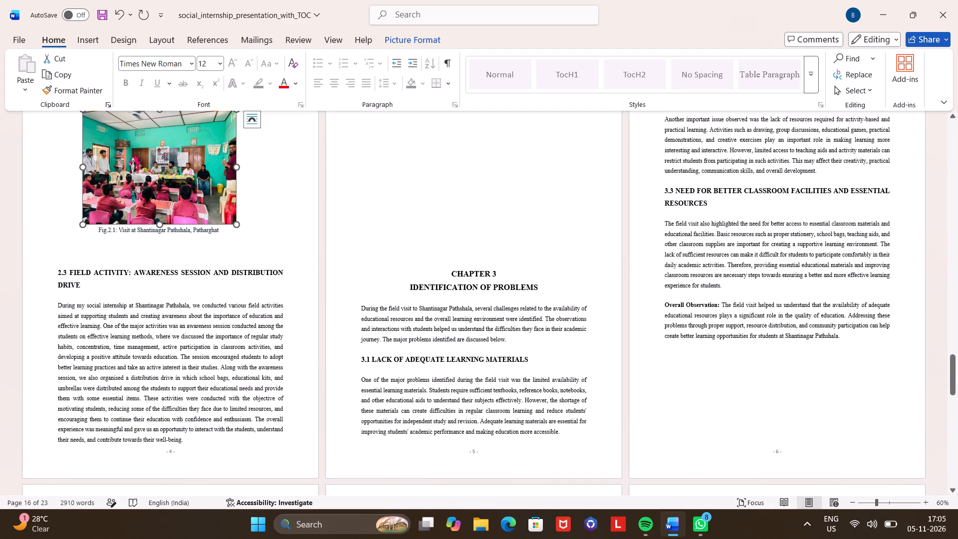
{"action": "left_click_drag", "start_coordinate": [237, 223], "coordinate": [237, 231]}
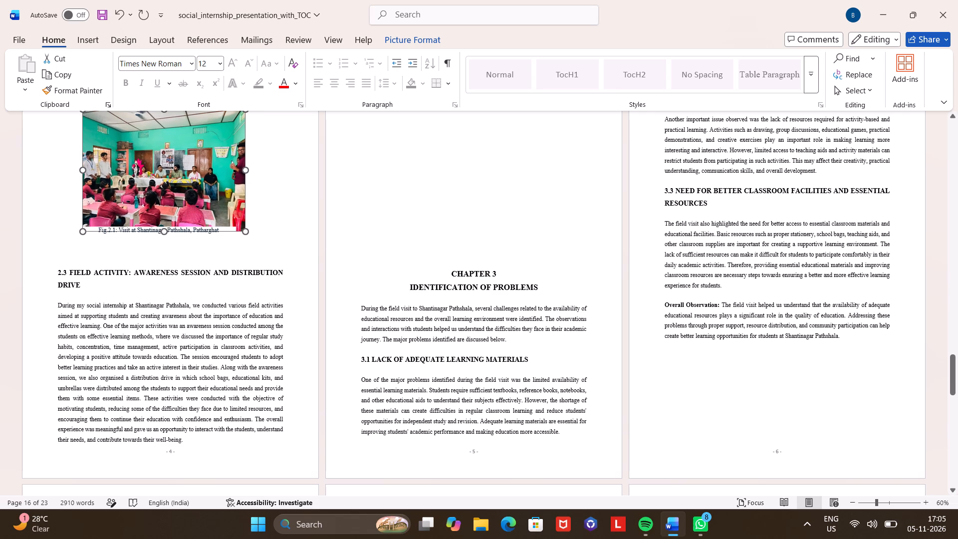
{"action": "left_click_drag", "start_coordinate": [237, 231], "coordinate": [246, 235]}
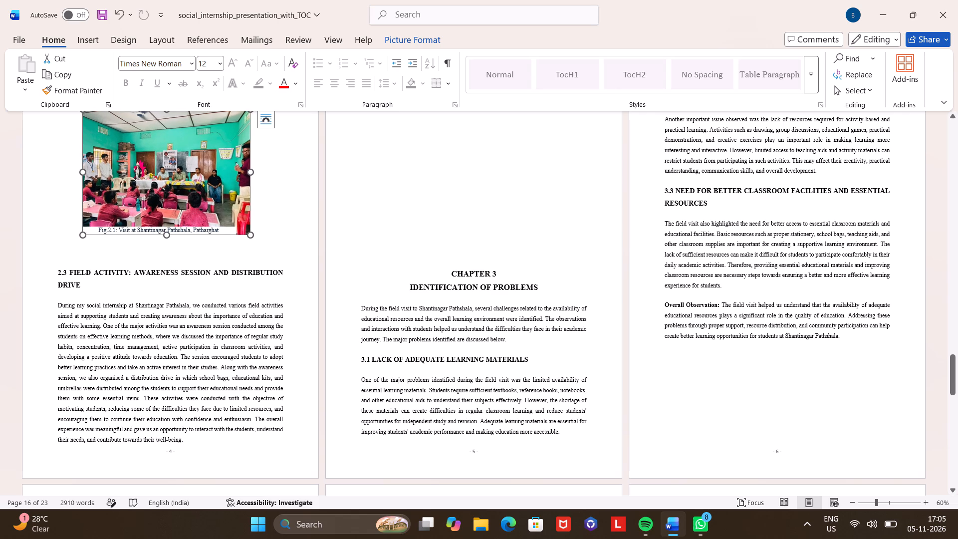
Nudge the Fig.2.1 caption box down until it sits just below the enlarged classroom picture.
{"action": "left_click", "coordinate": [190, 229]}
{"action": "key", "text": "Down"}
{"action": "key", "text": "Down"}
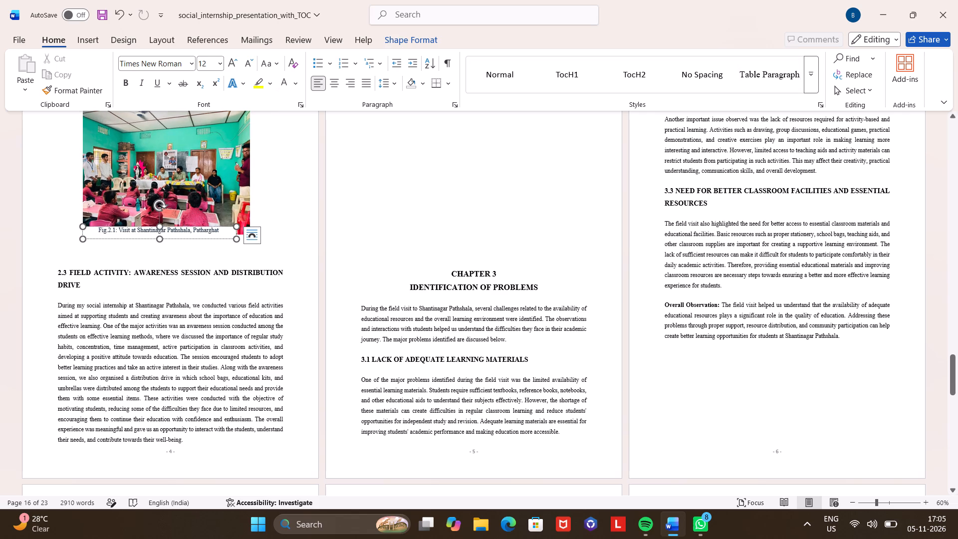
{"action": "key", "text": "Down"}
{"action": "key", "text": "Down"}
{"action": "key", "text": "Down"}
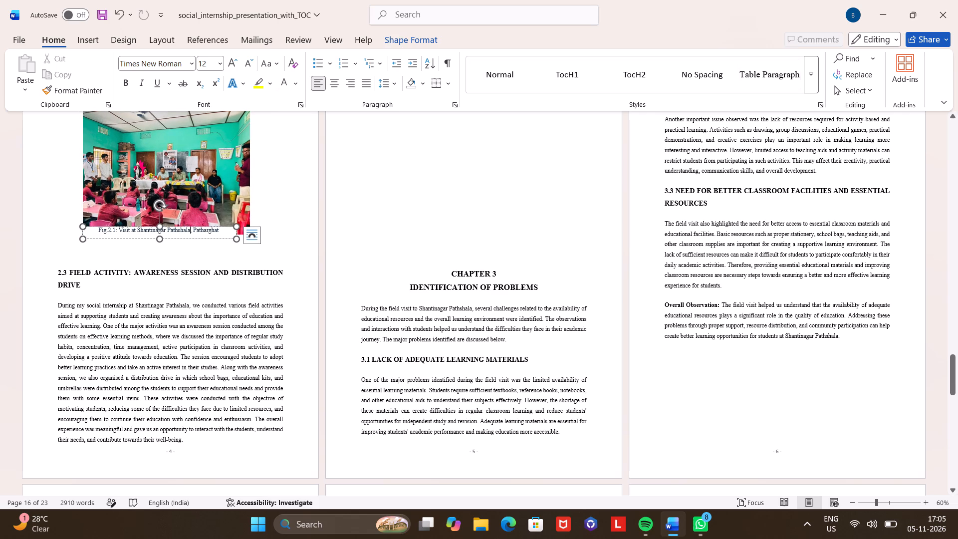
{"action": "left_click", "coordinate": [180, 239]}
{"action": "key", "text": "Down"}
{"action": "key", "text": "Down"}
{"action": "key", "text": "Down"}
{"action": "key", "text": "Down"}
{"action": "key", "text": "Down"}
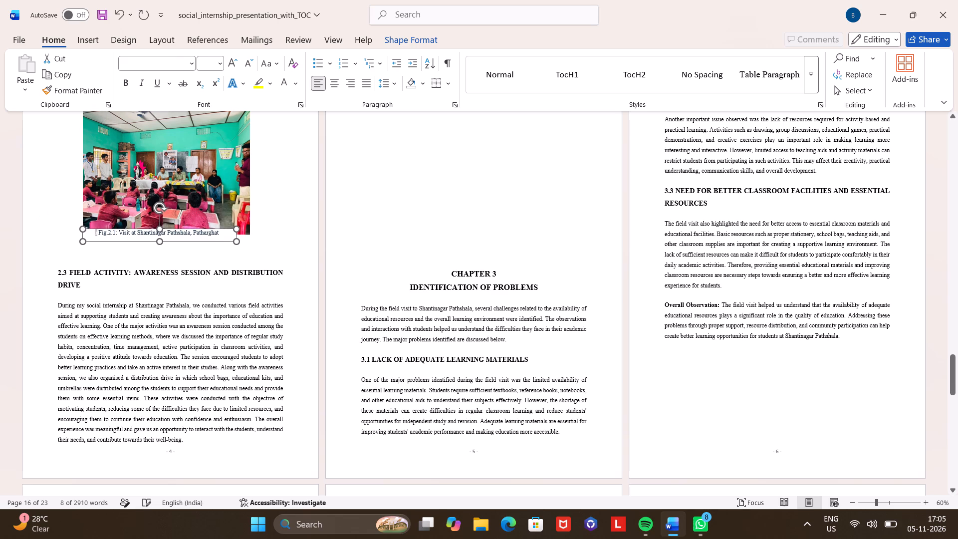
{"action": "key", "text": "Down"}
{"action": "key", "text": "Down"}
{"action": "key", "text": "Down"}
{"action": "key", "text": "Down"}
{"action": "key", "text": "Down"}
{"action": "key", "text": "Down"}
{"action": "key", "text": "Down"}
{"action": "key", "text": "Down"}
{"action": "key", "text": "Down"}
{"action": "key", "text": "Down"}
{"action": "key", "text": "Down"}
{"action": "key", "text": "Down"}
{"action": "key", "text": "Down"}
{"action": "key", "text": "Down"}
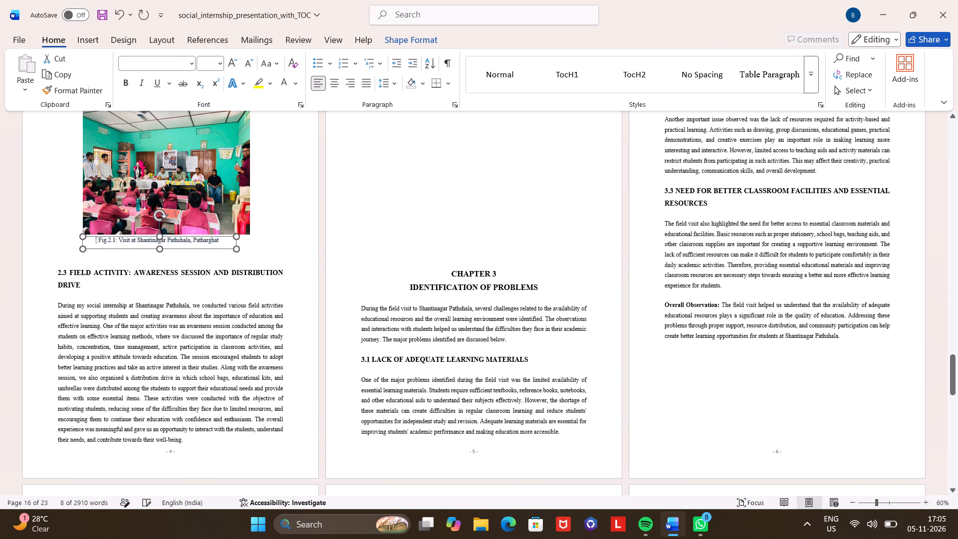
{"action": "key", "text": "Down"}
{"action": "key", "text": "Down"}
{"action": "key", "text": "Up"}
{"action": "key", "text": "Up"}
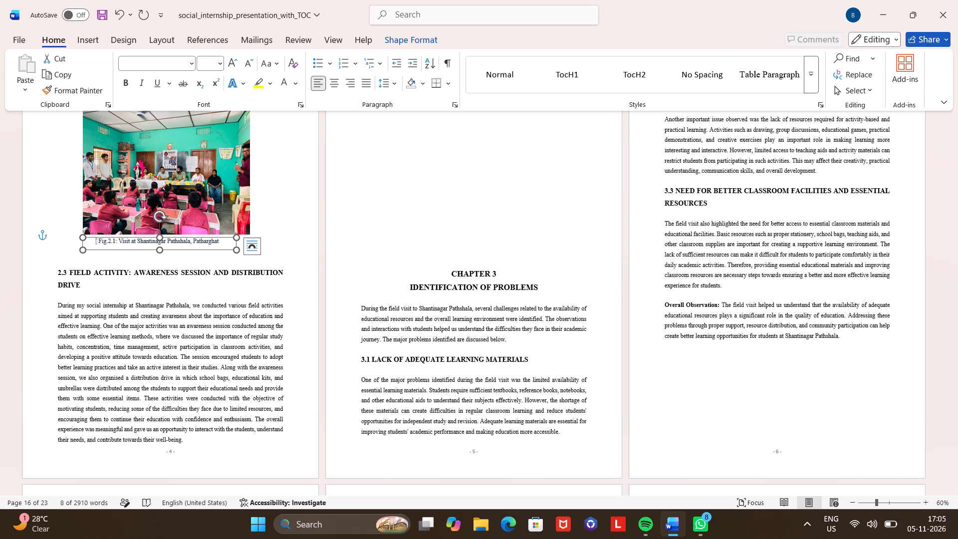
{"action": "left_click", "coordinate": [62, 195]}
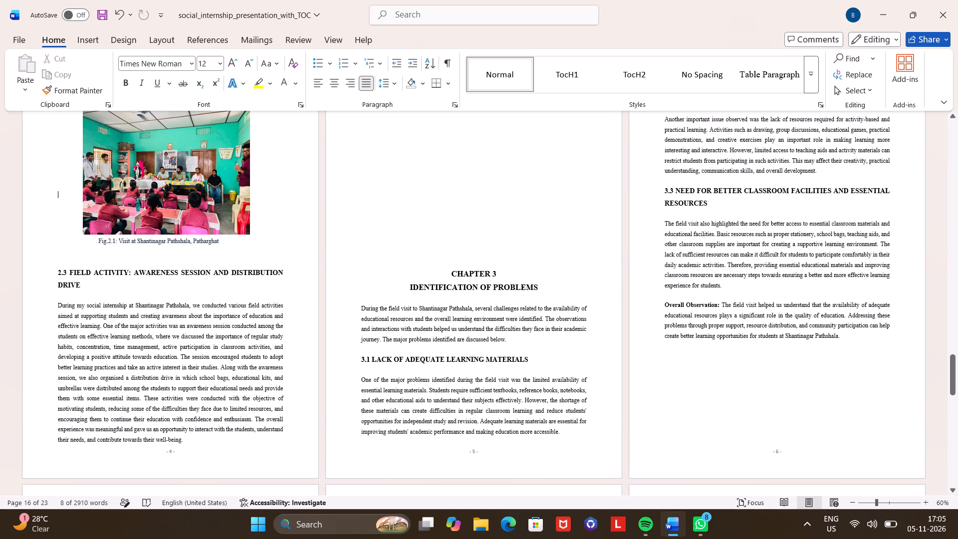
Insert one blank paragraph between the Fig.2.1 caption and the 2.3 FIELD ACTIVITY heading.
{"action": "scroll", "coordinate": [139, 329], "scroll_direction": "down", "scroll_amount": 1}
{"action": "scroll", "coordinate": [139, 329], "scroll_direction": "up", "scroll_amount": 2}
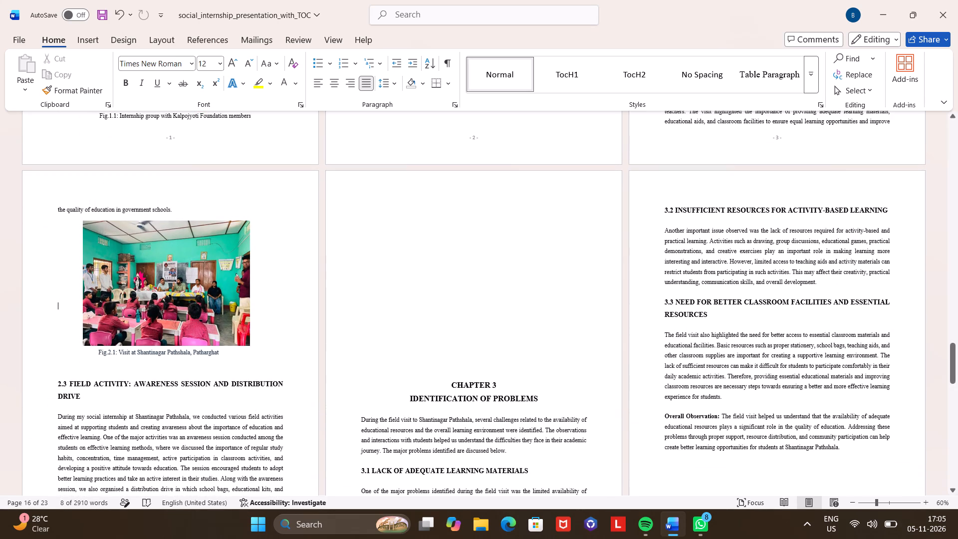
{"action": "left_click", "coordinate": [117, 369]}
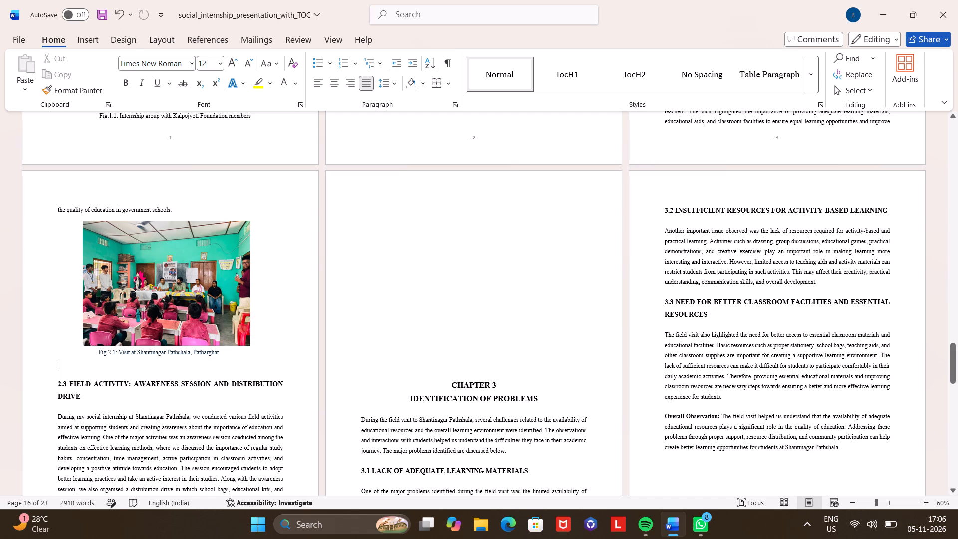
{"action": "key", "text": "Return"}
{"action": "scroll", "coordinate": [117, 369], "scroll_direction": "down", "scroll_amount": 1}
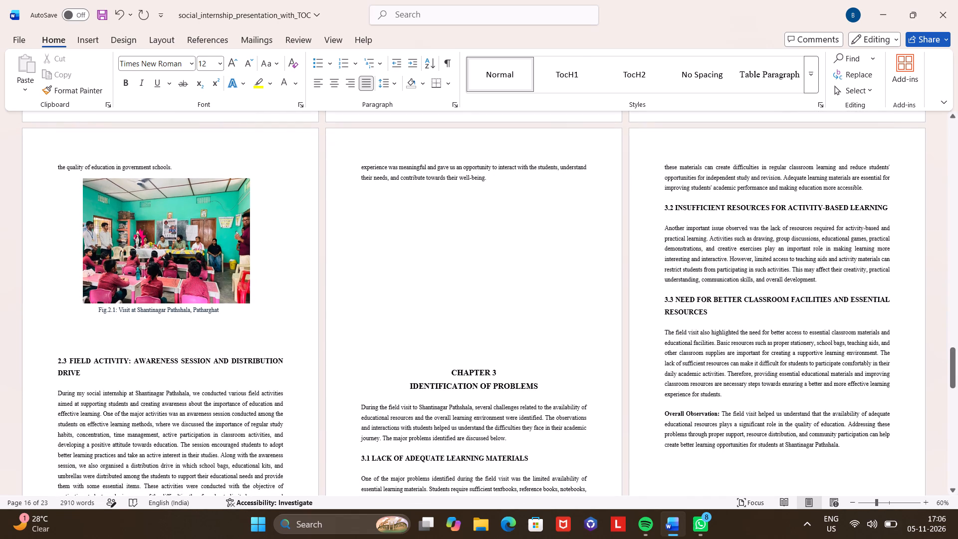
Nudge the Fig.2.1 picture down slightly, away from the line "the quality of education in government schools.".
{"action": "left_click", "coordinate": [166, 276]}
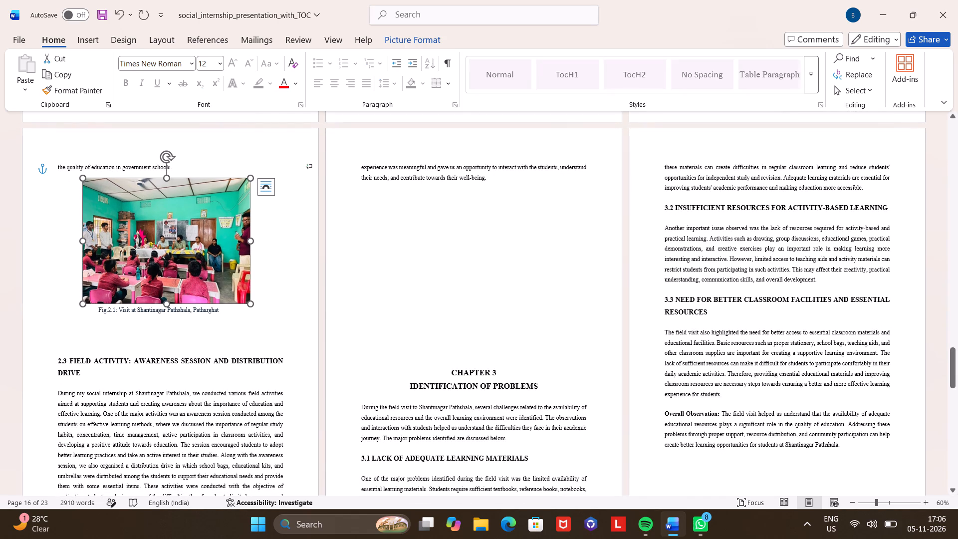
{"action": "key", "text": "Down"}
{"action": "key", "text": "Down"}
{"action": "key", "text": "Down"}
{"action": "key", "text": "Down"}
{"action": "key", "text": "Down"}
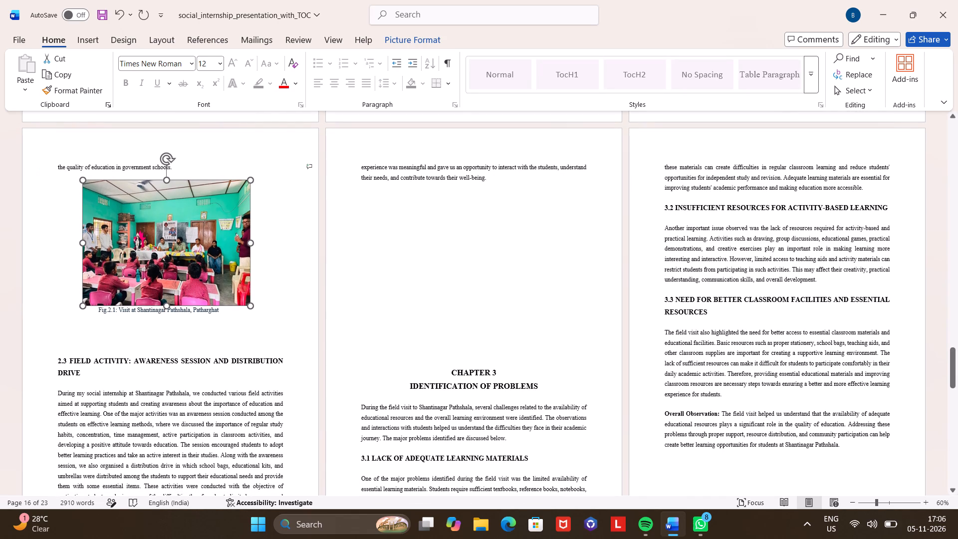
Nudge the Fig.2.1 caption box down to leave a small gap beneath the picture.
{"action": "left_click", "coordinate": [190, 311]}
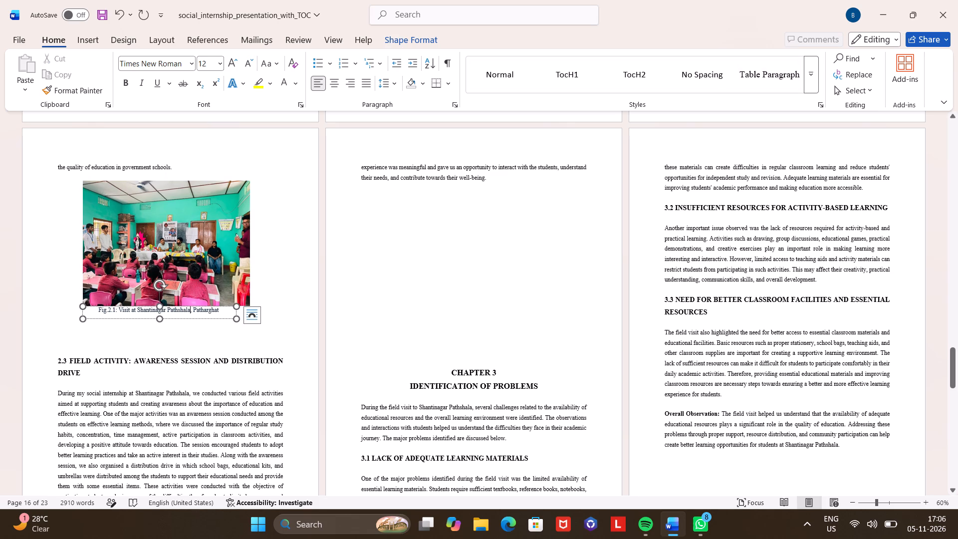
{"action": "left_click", "coordinate": [200, 317]}
{"action": "key", "text": "Down"}
{"action": "key", "text": "Down"}
{"action": "key", "text": "Down"}
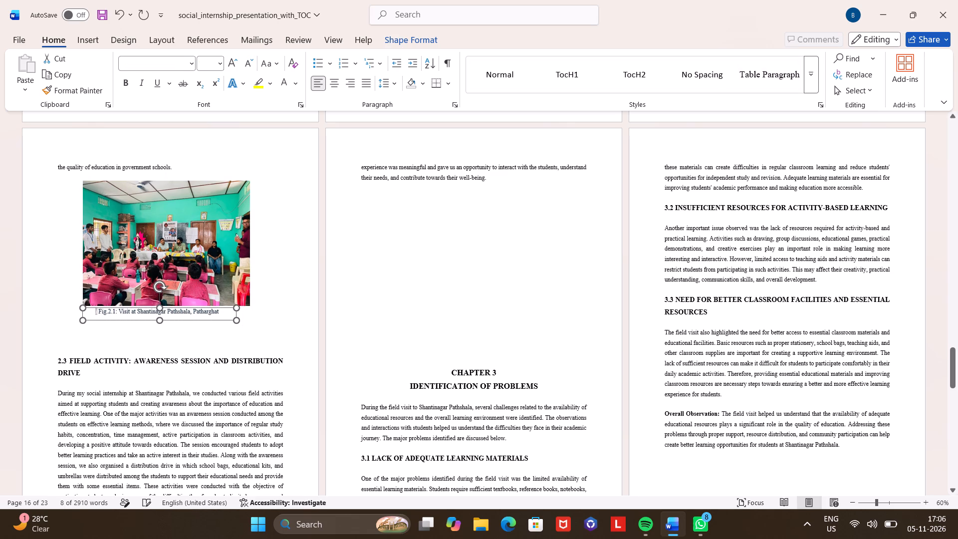
{"action": "key", "text": "Down"}
{"action": "key", "text": "Up"}
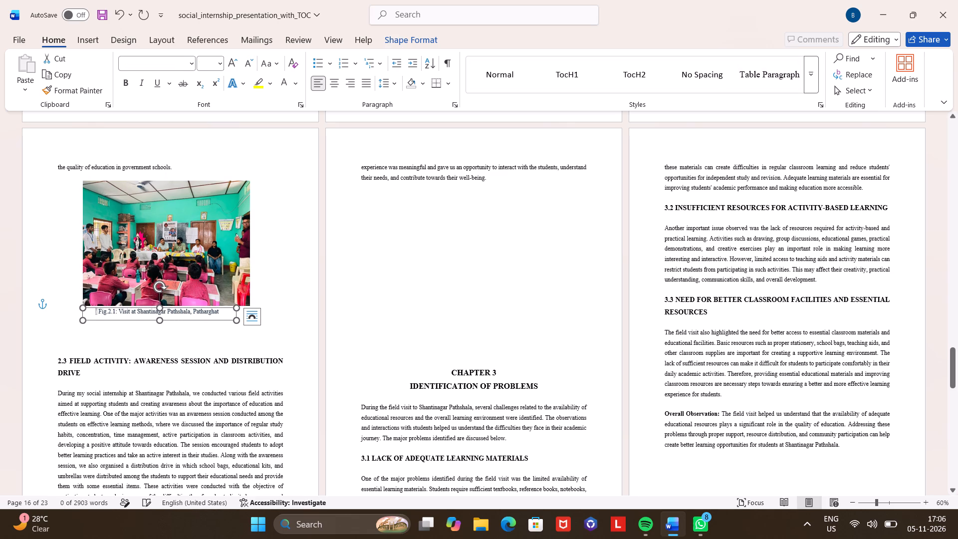
{"action": "left_click", "coordinate": [401, 205]}
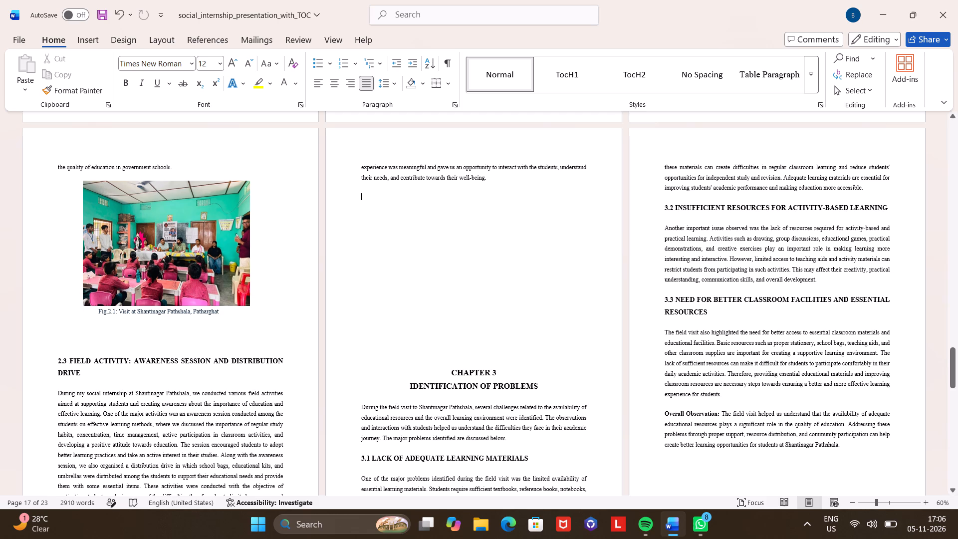
{"action": "left_click", "coordinate": [169, 313]}
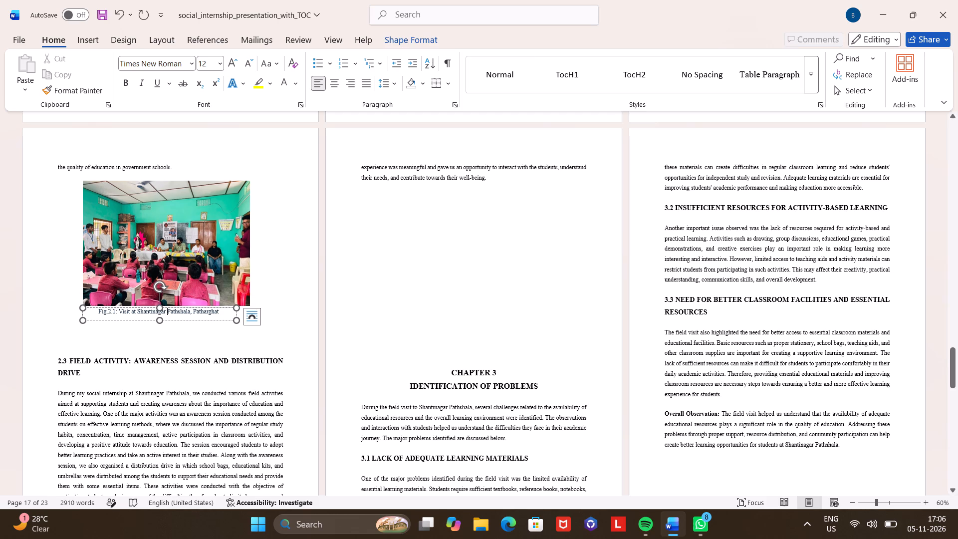
{"action": "left_click", "coordinate": [173, 320]}
{"action": "key", "text": "Down"}
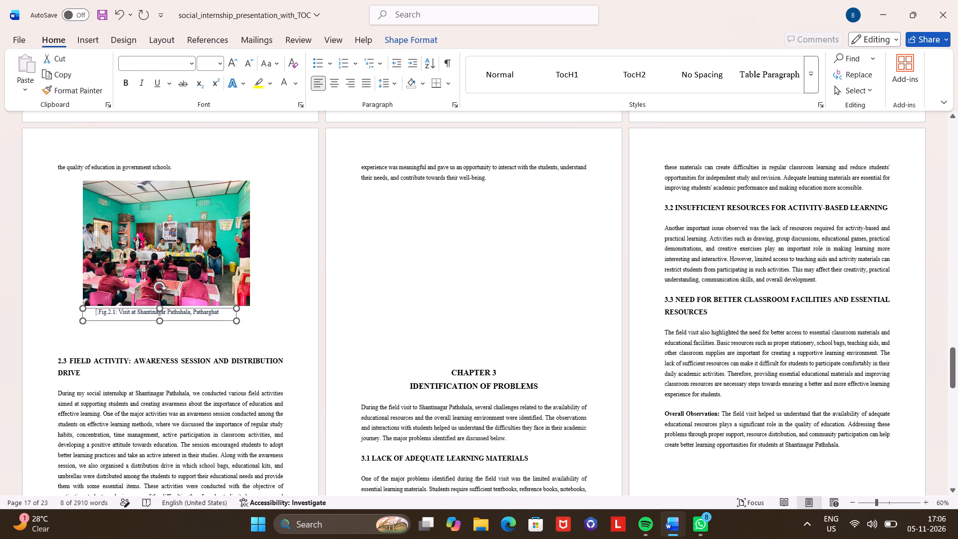
{"action": "key", "text": "Down"}
{"action": "key", "text": "Down"}
{"action": "key", "text": "Down"}
{"action": "key", "text": "Down"}
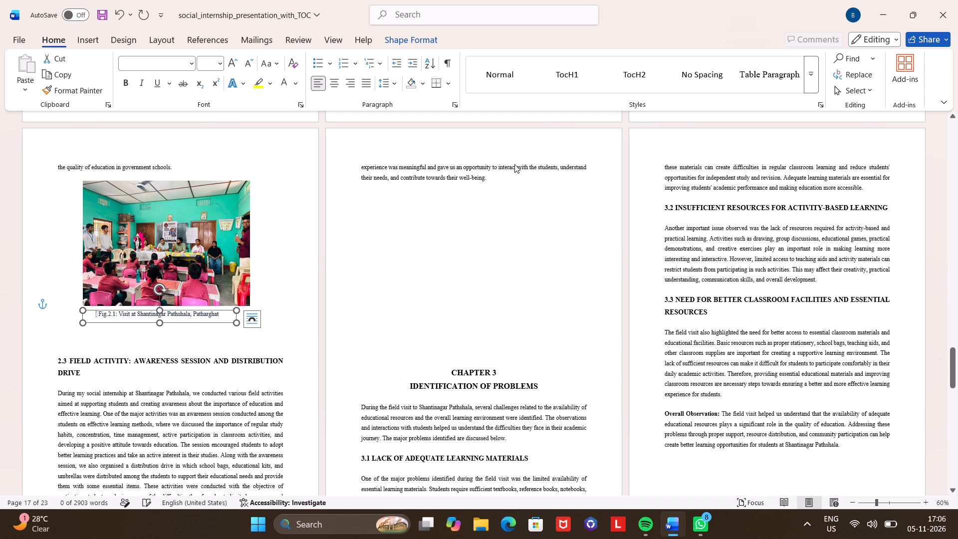
{"action": "left_click", "coordinate": [498, 176]}
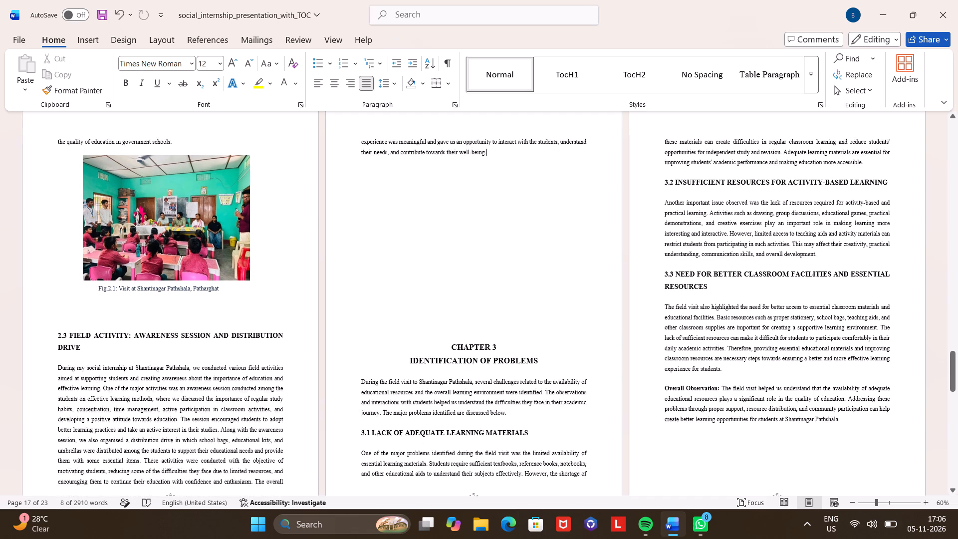
Examine the page layout from the Fig.1.1 picture through section 2.3 to the Chapter 3 pages.
{"action": "scroll", "coordinate": [498, 176], "scroll_direction": "up", "scroll_amount": 2}
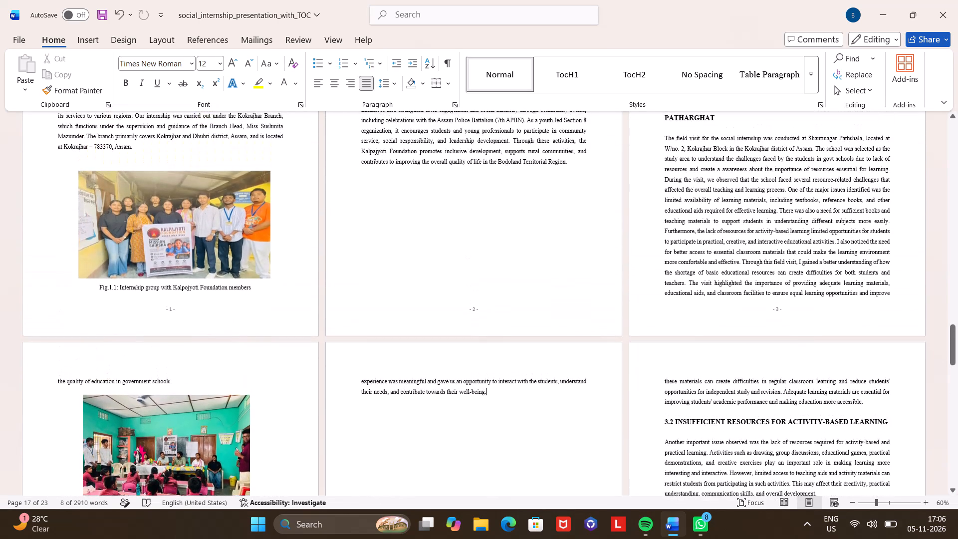
{"action": "scroll", "coordinate": [498, 176], "scroll_direction": "up", "scroll_amount": 1}
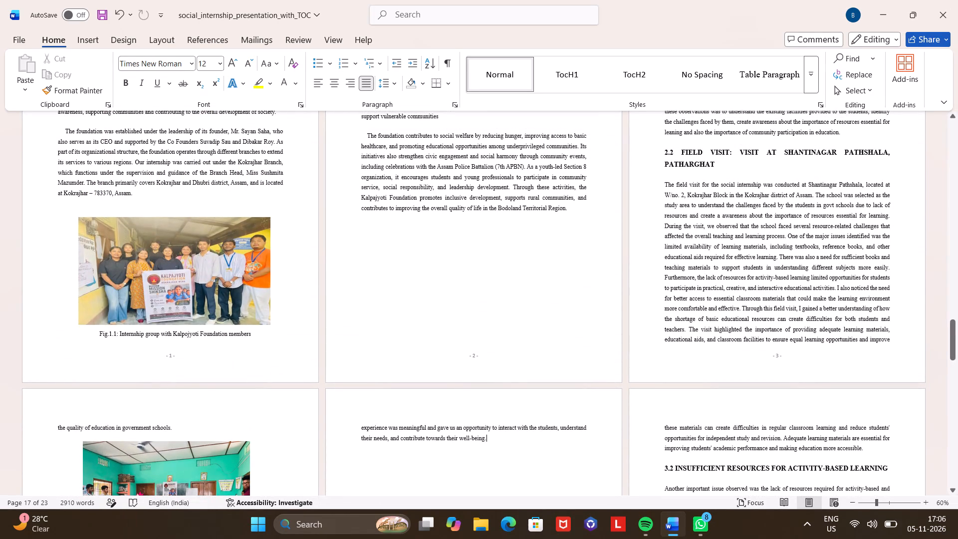
{"action": "scroll", "coordinate": [676, 172], "scroll_direction": "up", "scroll_amount": 1}
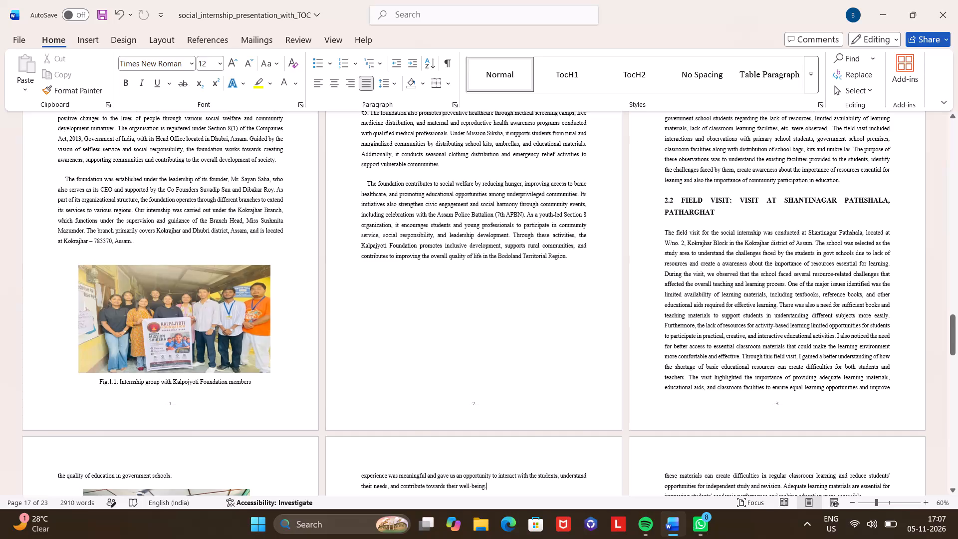
{"action": "scroll", "coordinate": [669, 311], "scroll_direction": "up", "scroll_amount": 1}
{"action": "scroll", "coordinate": [669, 311], "scroll_direction": "down", "scroll_amount": 3}
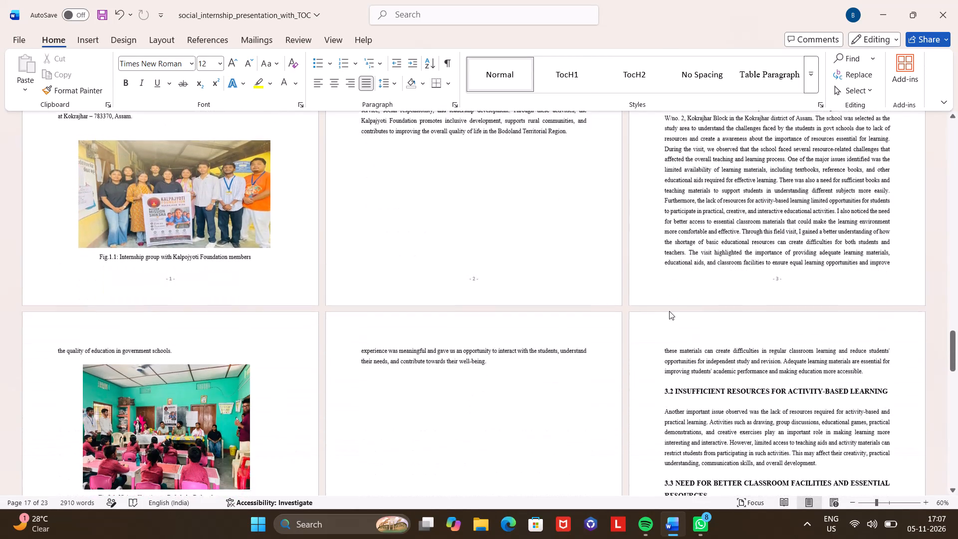
{"action": "scroll", "coordinate": [669, 311], "scroll_direction": "down", "scroll_amount": 2}
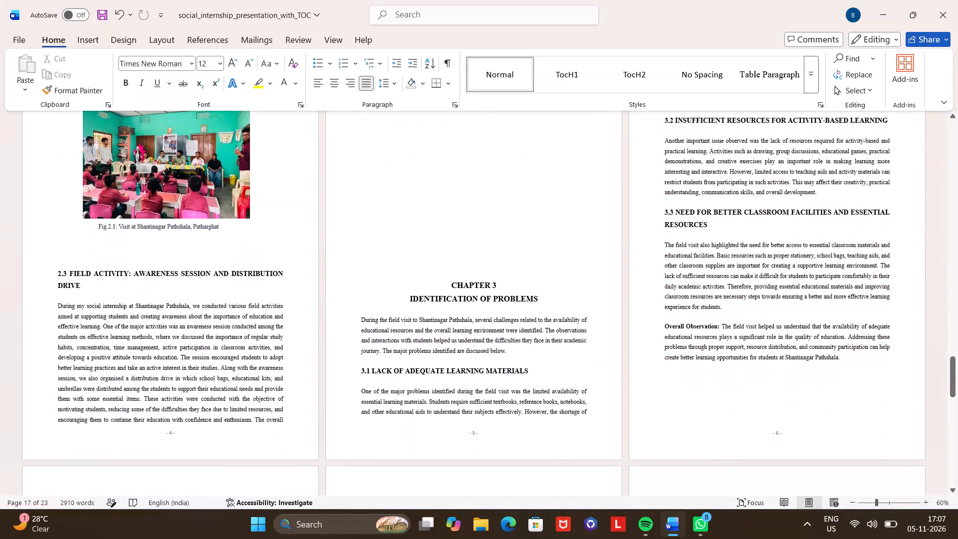
{"action": "type", "text": "chrome"}
{"action": "key", "text": "Return"}
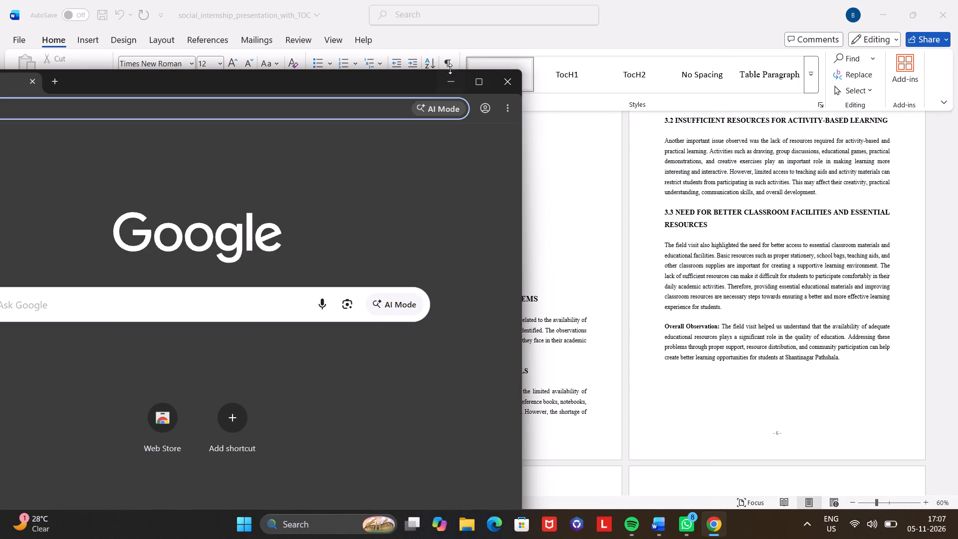
{"action": "left_click", "coordinate": [474, 79]}
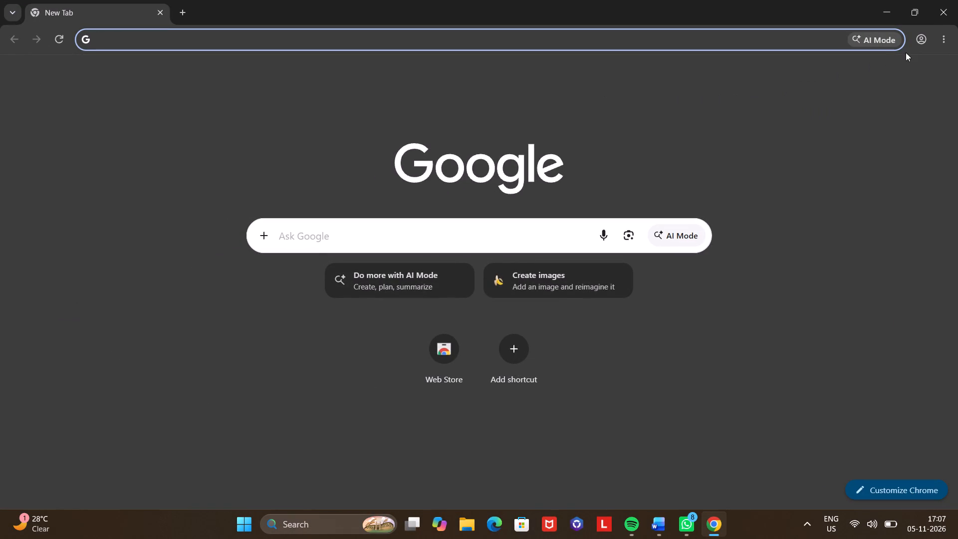
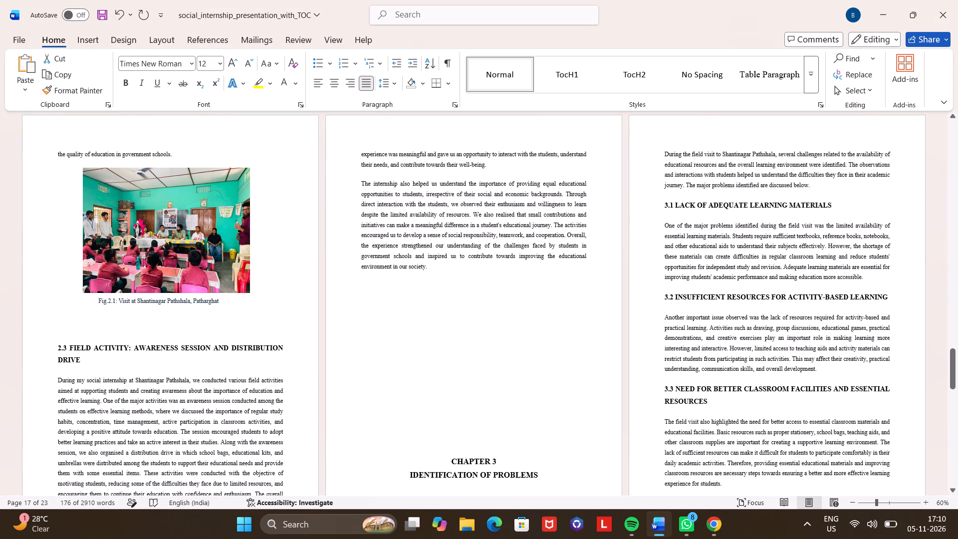
Indent the first line of the pasted paragraph starting "The internship also helped us" by one tab stop.
{"action": "scroll", "coordinate": [271, 328], "scroll_direction": "down", "scroll_amount": 1}
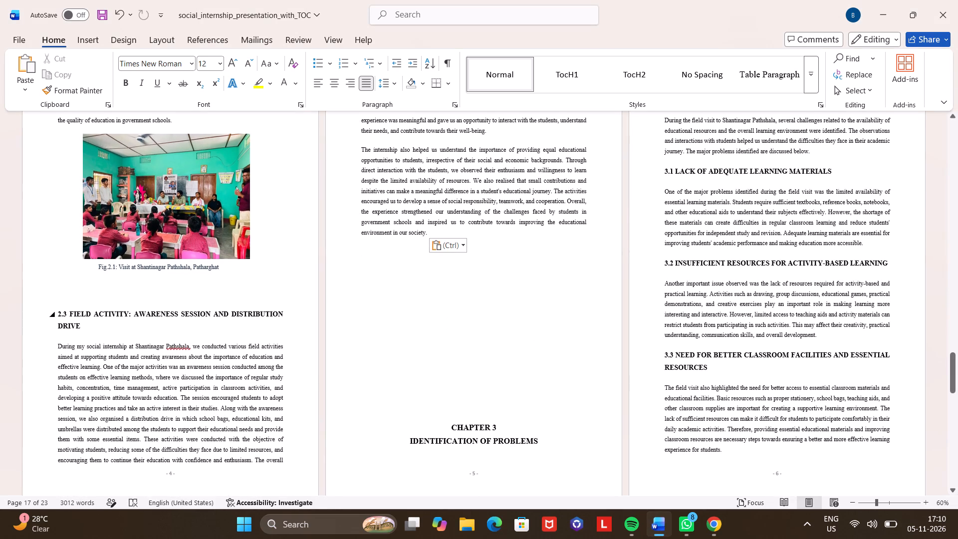
{"action": "left_click", "coordinate": [365, 144]}
{"action": "key", "text": "Down"}
{"action": "key", "text": "Left"}
{"action": "key", "text": "Tab"}
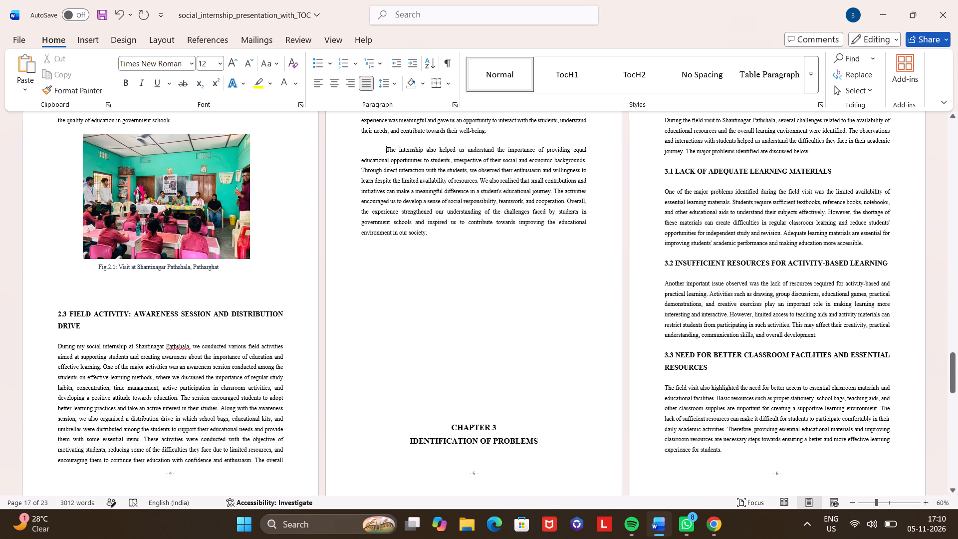
Check the indentation and spacing settings of the first pasted paragraph in section 2.3.
{"action": "scroll", "coordinate": [419, 172], "scroll_direction": "up", "scroll_amount": 1}
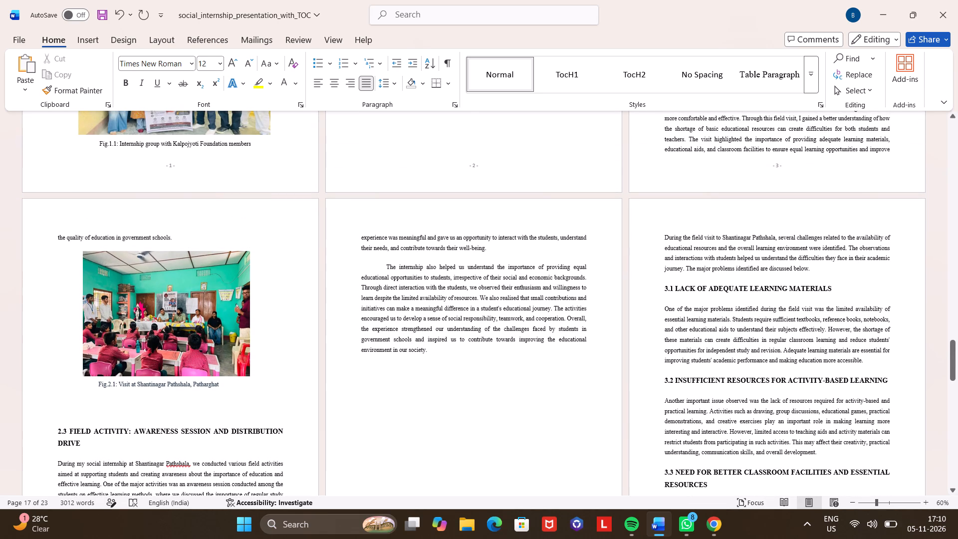
{"action": "scroll", "coordinate": [400, 247], "scroll_direction": "down", "scroll_amount": 1}
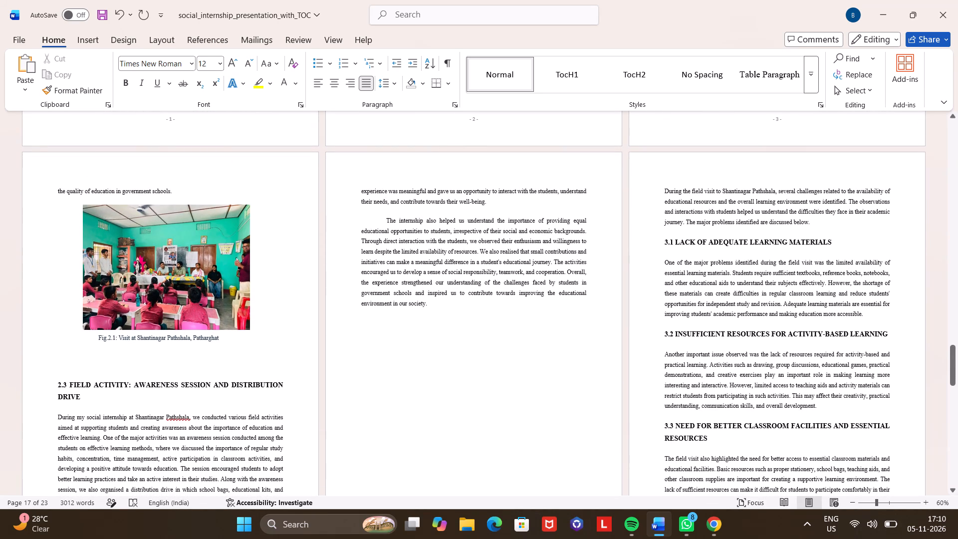
{"action": "left_click", "coordinate": [454, 200]}
{"action": "left_click", "coordinate": [458, 103]}
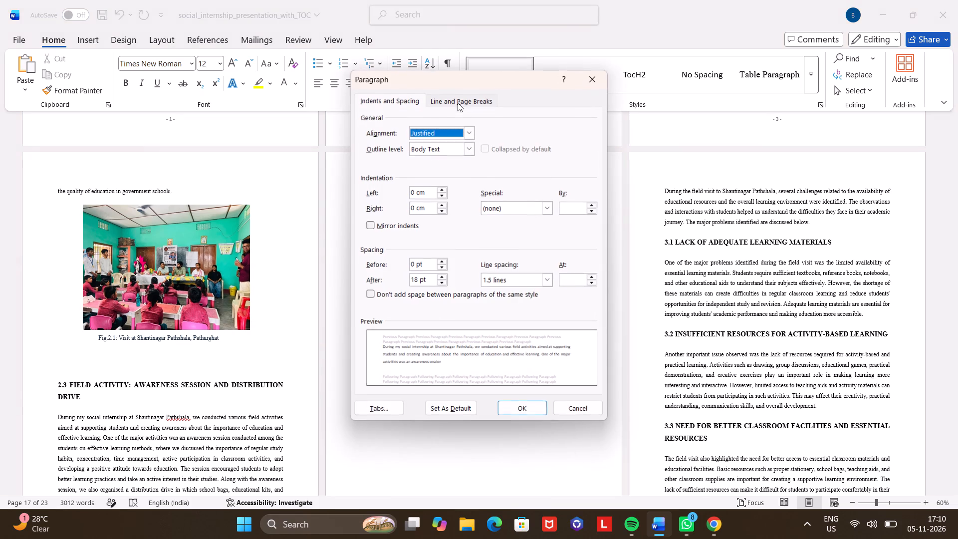
{"action": "left_click", "coordinate": [520, 406]}
Ignore all spelling flags for the word "Pathshala" in the section 2.3 text.
{"action": "scroll", "coordinate": [467, 351], "scroll_direction": "down", "scroll_amount": 1}
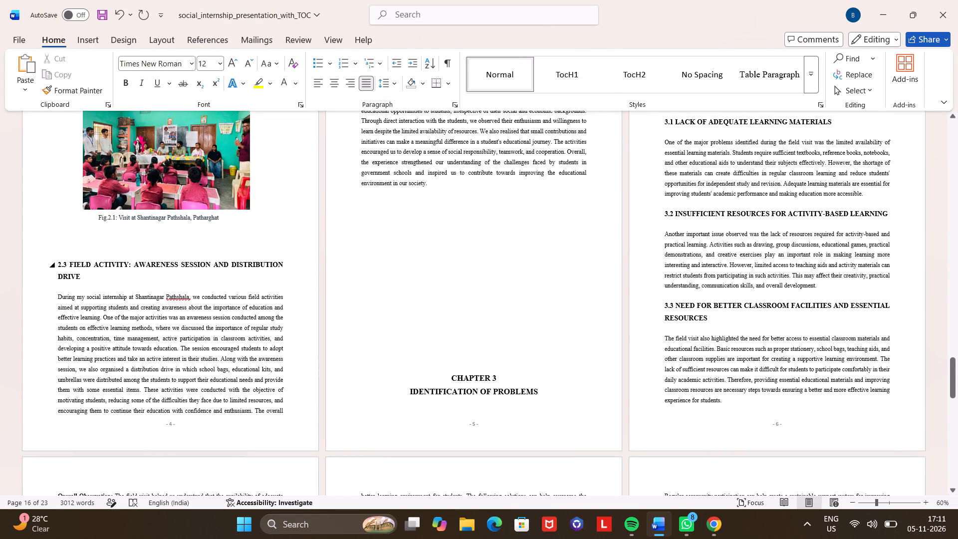
{"action": "right_click", "coordinate": [177, 297]}
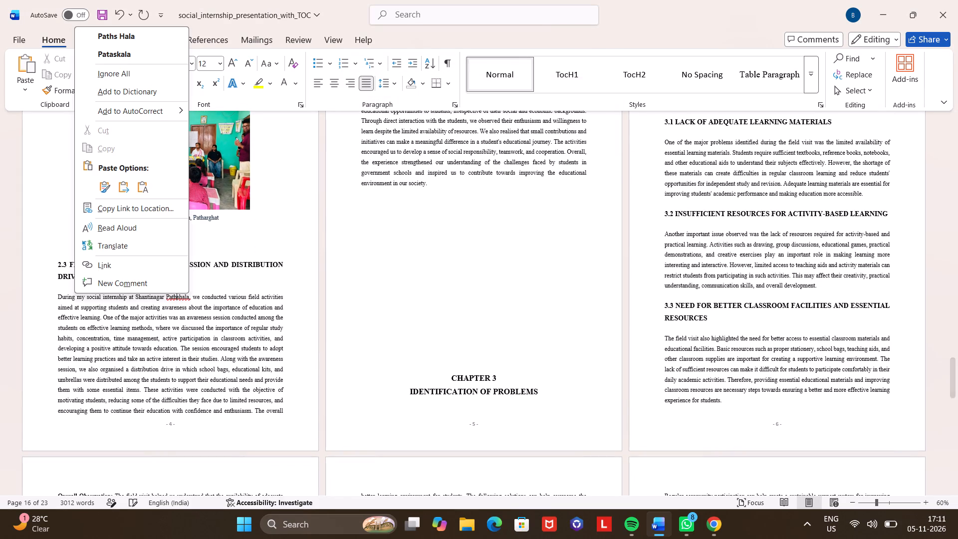
{"action": "left_click", "coordinate": [114, 73]}
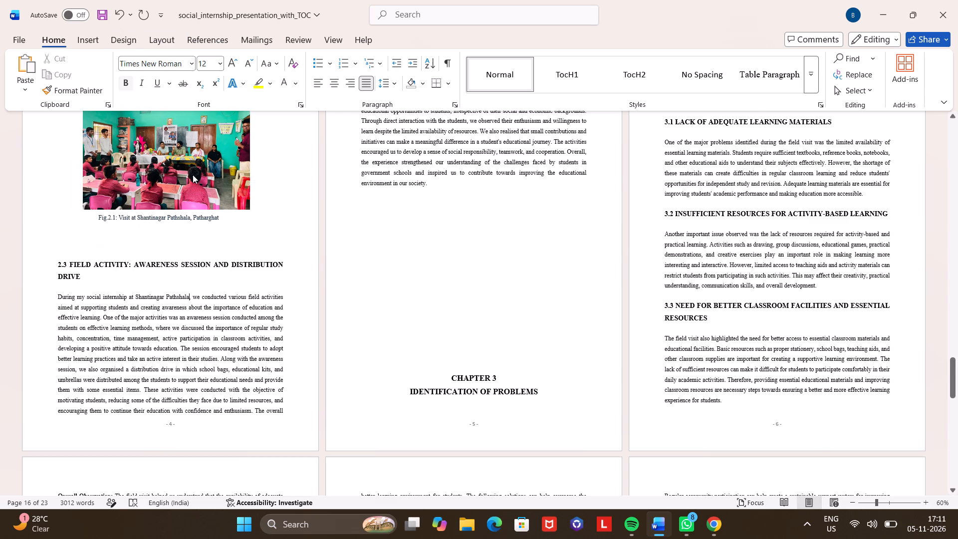
Remove the surplus blank line between the Fig.2.1 caption and the 2.3 Field Activity heading, keeping a single line gap.
{"action": "scroll", "coordinate": [198, 190], "scroll_direction": "up", "scroll_amount": 1}
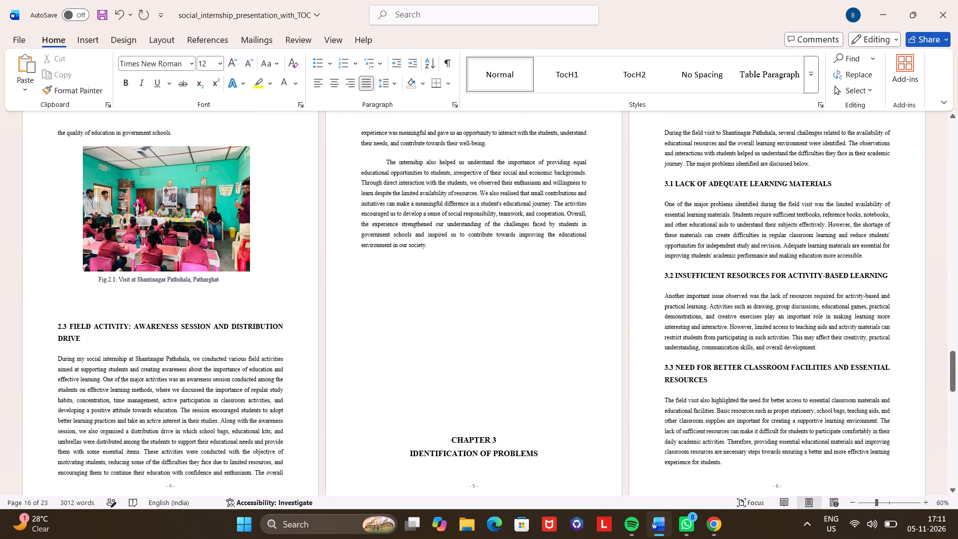
{"action": "left_click", "coordinate": [64, 318]}
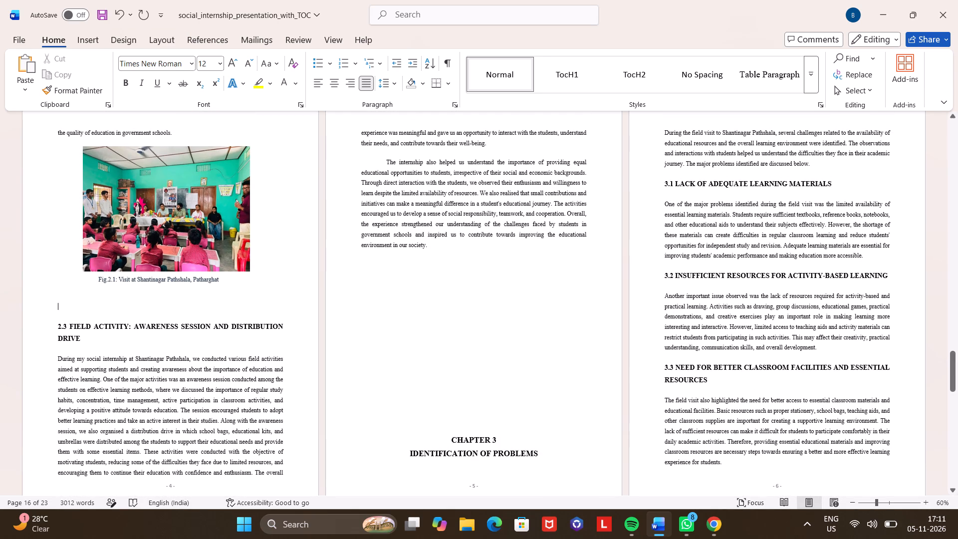
{"action": "key", "text": "BackSpace"}
{"action": "key", "text": "BackSpace"}
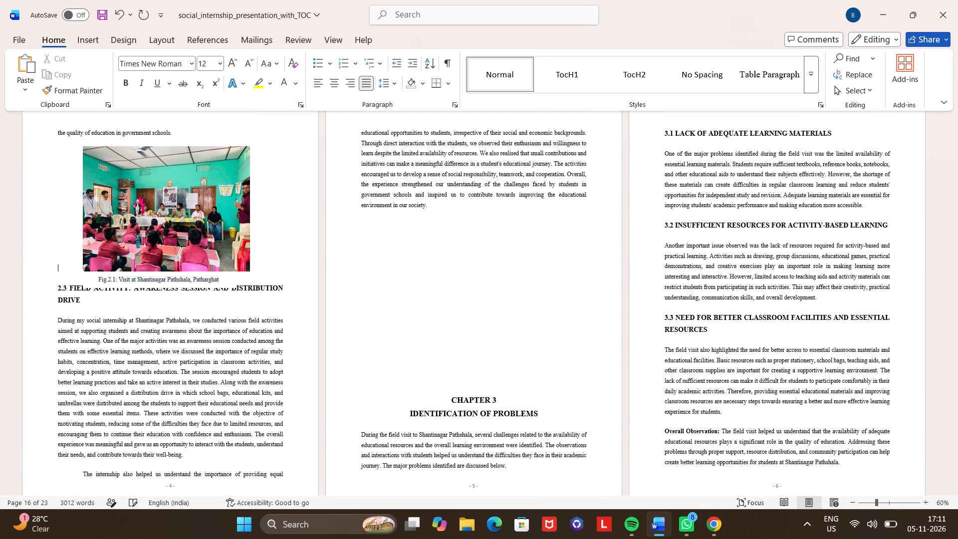
{"action": "key", "text": "Return"}
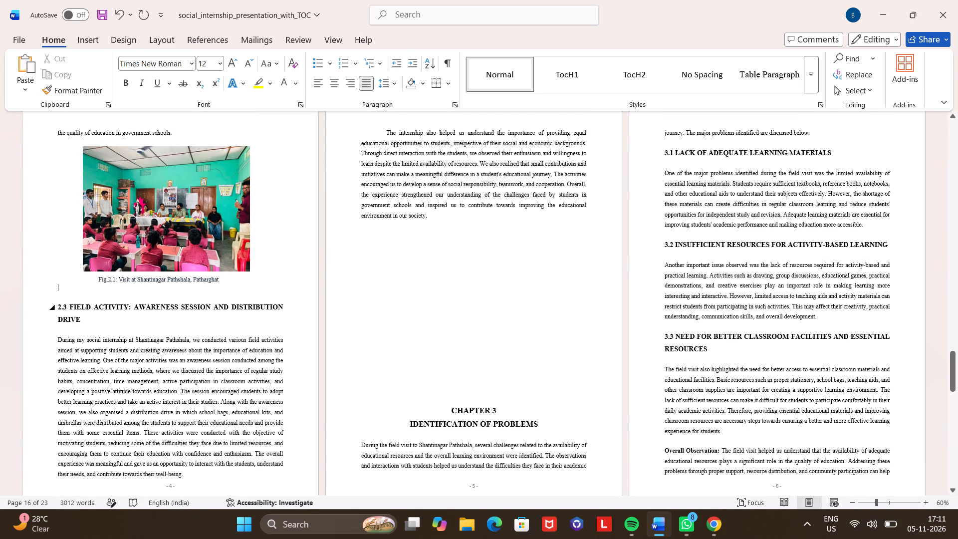
Enlarge the Fig.2.1 classroom photo slightly, keeping its upper-left corner in place.
{"action": "left_click", "coordinate": [154, 253]}
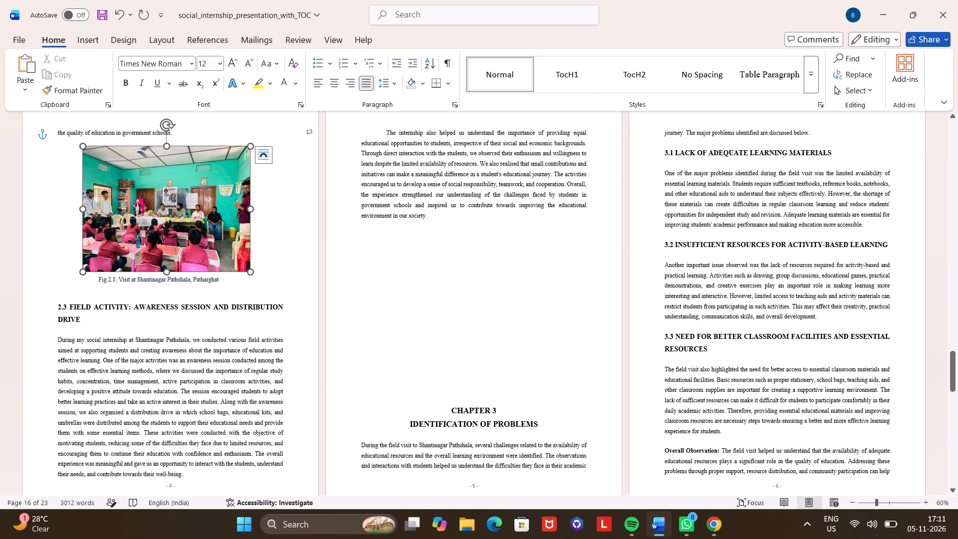
{"action": "left_click", "coordinate": [252, 271]}
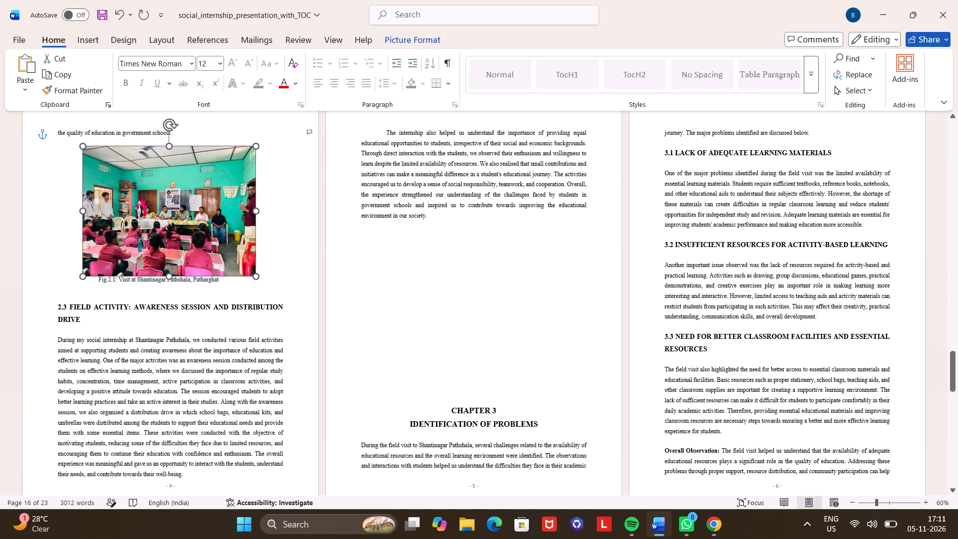
Nudge the Fig.2.1 caption box down clear of the enlarged photo and rightward until it is centred beneath it.
{"action": "left_click", "coordinate": [209, 277]}
{"action": "left_click", "coordinate": [208, 282]}
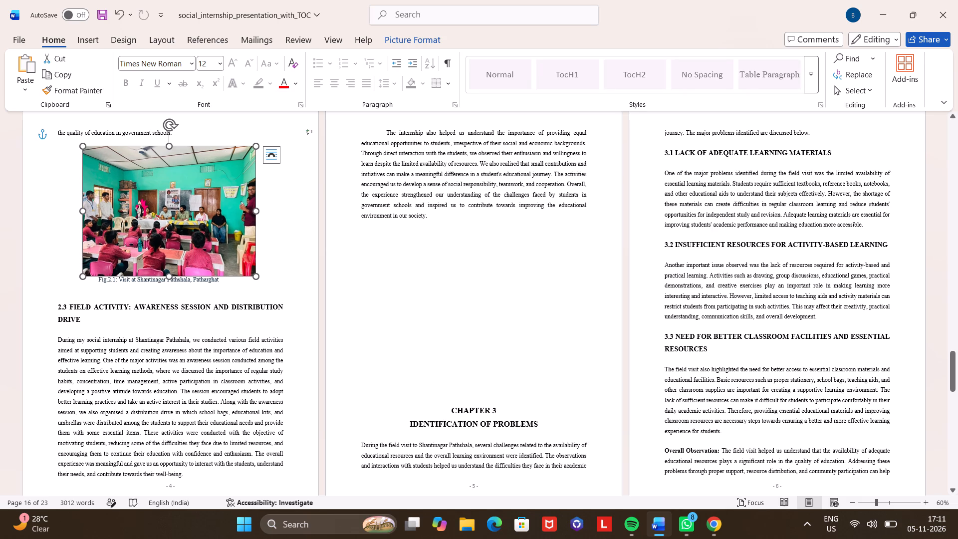
{"action": "double_click", "coordinate": [197, 288]}
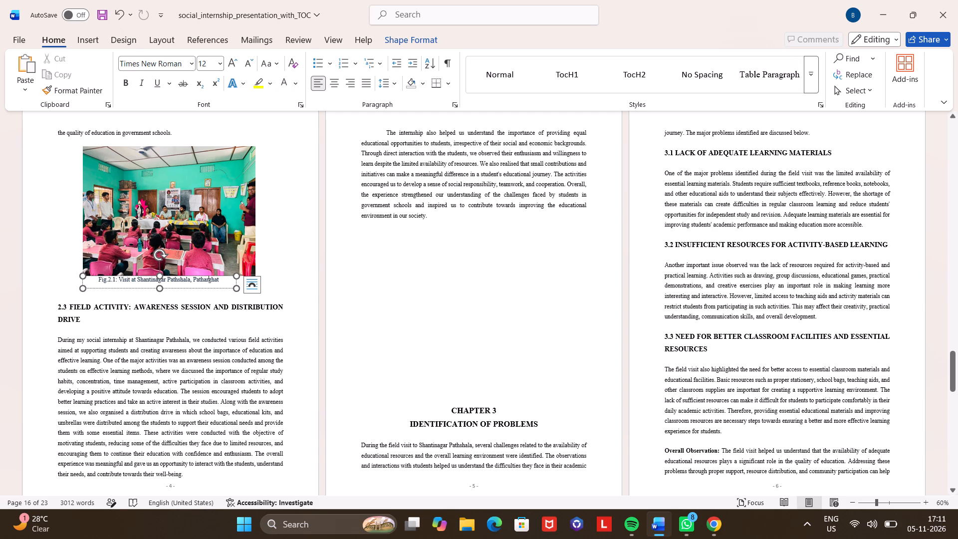
{"action": "key", "text": "Down"}
{"action": "key", "text": "Down"}
{"action": "key", "text": "Down"}
{"action": "key", "text": "Down"}
{"action": "key", "text": "Down"}
{"action": "key", "text": "Down"}
{"action": "key", "text": "Down"}
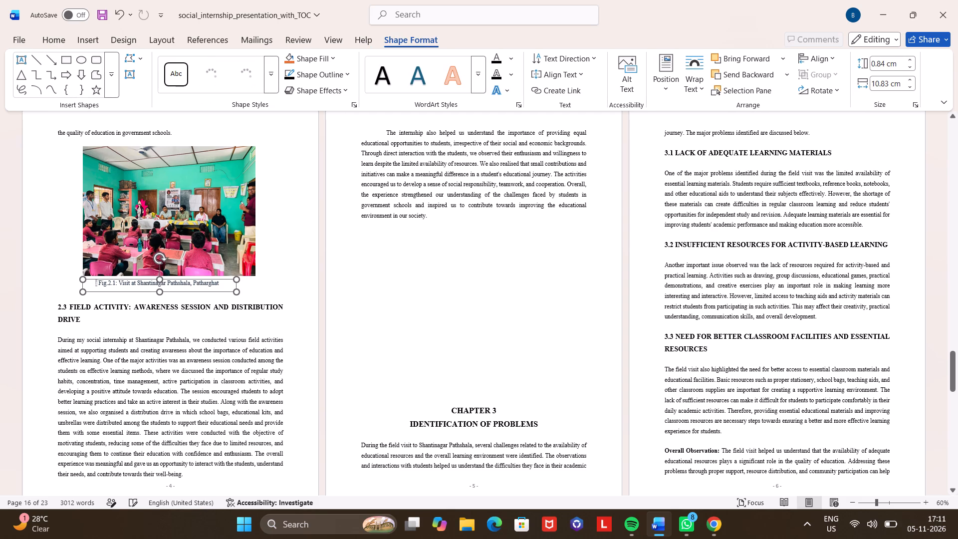
{"action": "key", "text": "Right"}
{"action": "key", "text": "Right"}
{"action": "key", "text": "Right"}
{"action": "key", "text": "Right"}
{"action": "key", "text": "Right"}
{"action": "key", "text": "Right"}
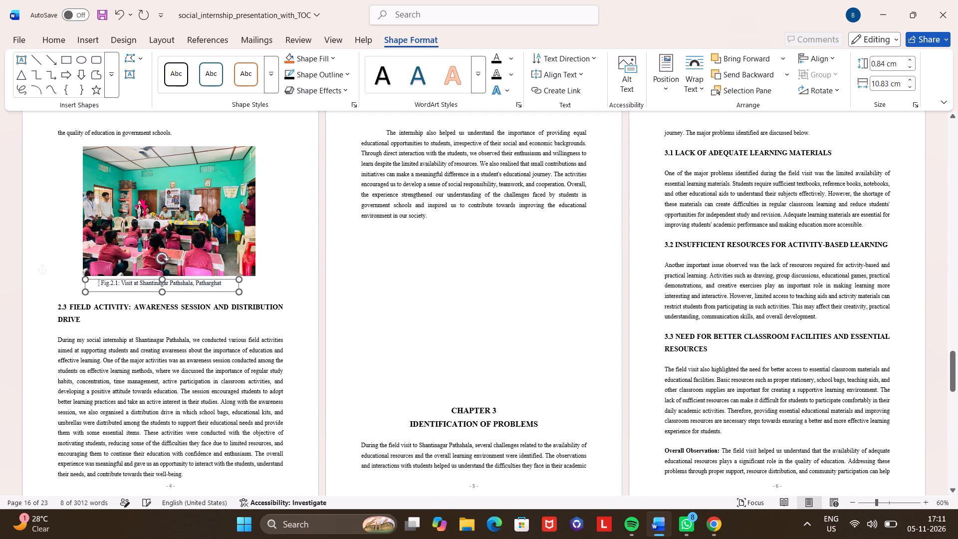
{"action": "key", "text": "Right"}
{"action": "key", "text": "Right"}
{"action": "key", "text": "Right"}
{"action": "key", "text": "Right"}
{"action": "key", "text": "Right"}
{"action": "key", "text": "Right"}
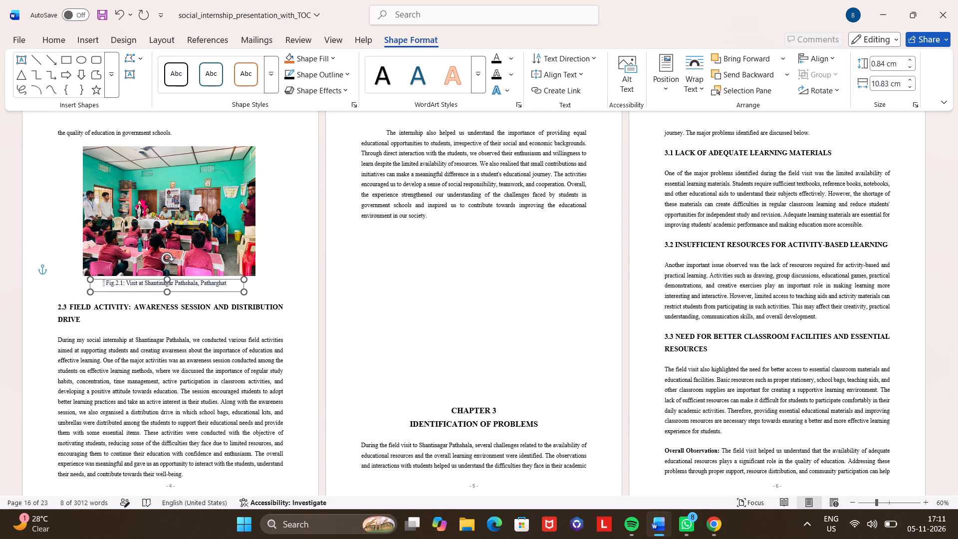
{"action": "left_click", "coordinate": [289, 236]}
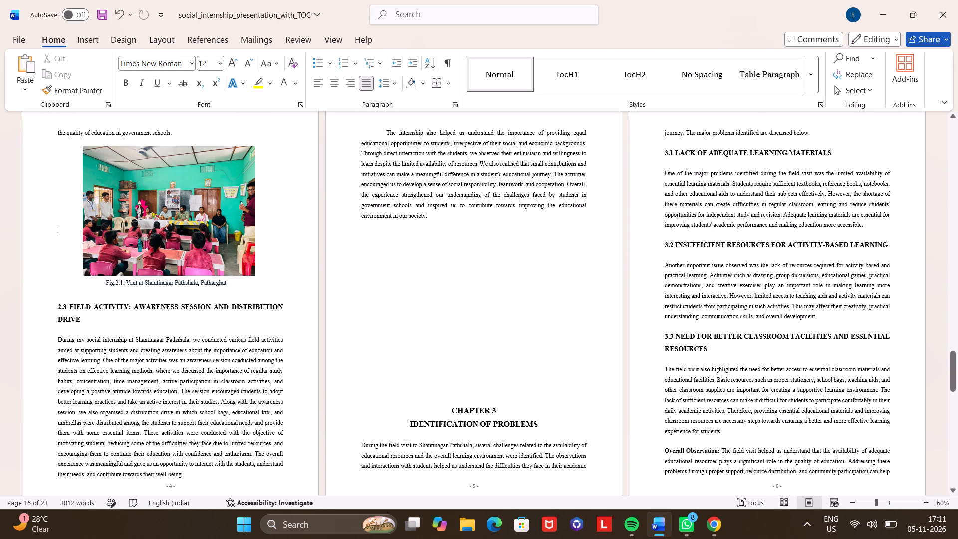
Add four blank lines above the CHAPTER 3 heading so that it starts at the top of the next page.
{"action": "scroll", "coordinate": [253, 268], "scroll_direction": "down", "scroll_amount": 1}
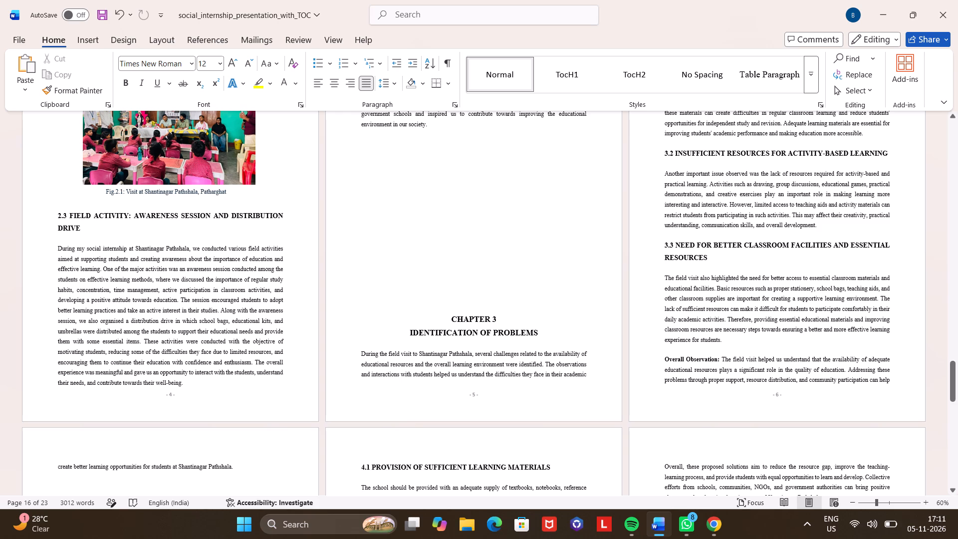
{"action": "scroll", "coordinate": [283, 318], "scroll_direction": "up", "scroll_amount": 2}
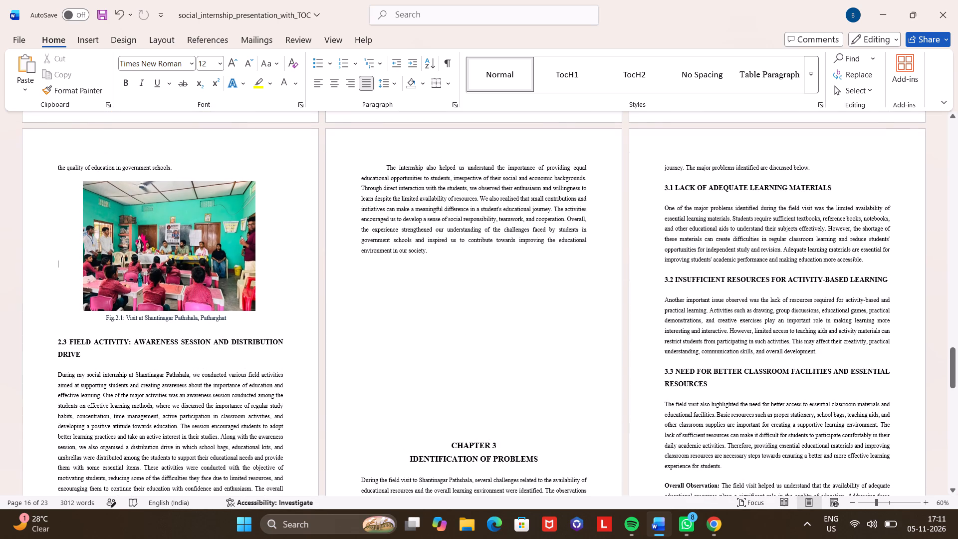
{"action": "left_click", "coordinate": [461, 421]}
{"action": "key", "text": "Return"}
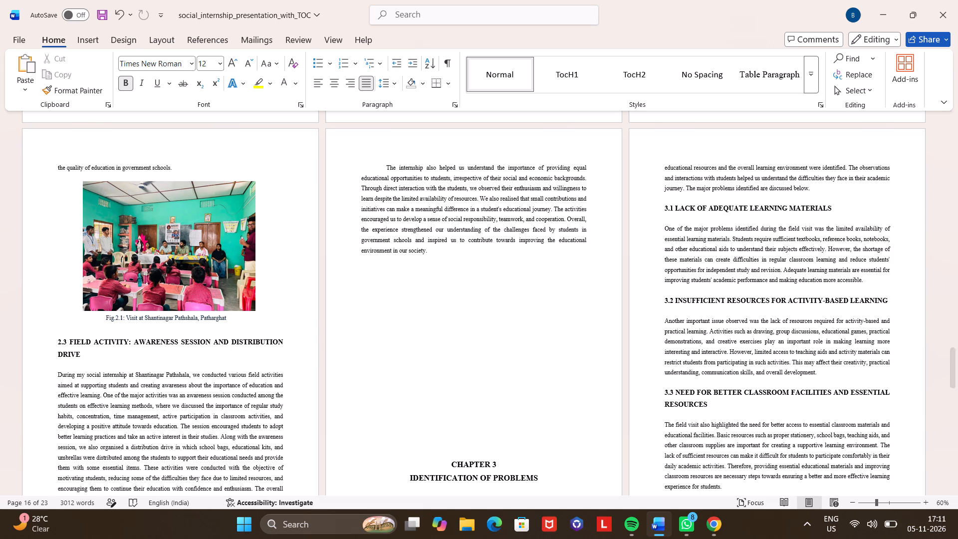
{"action": "key", "text": "Return"}
{"action": "key", "text": "Return"}
{"action": "key", "text": "Return"}
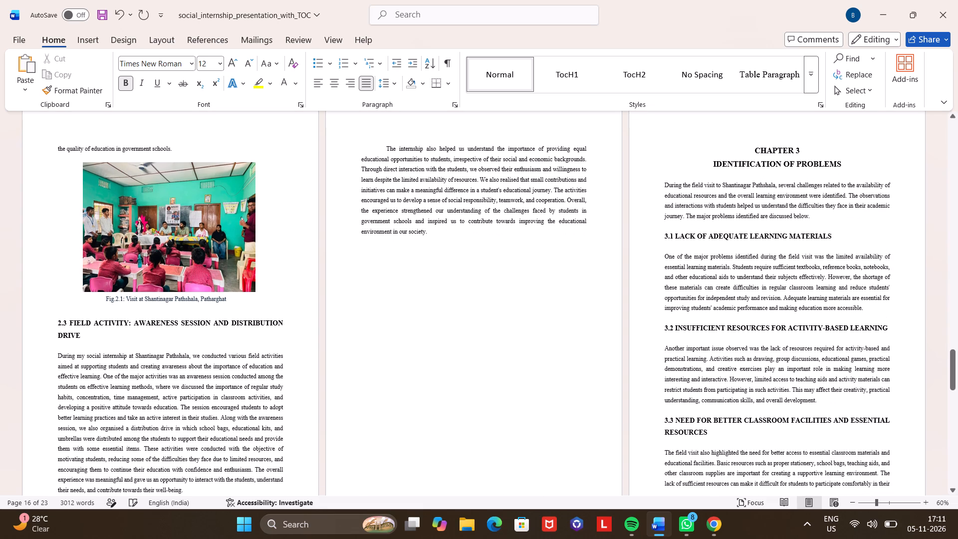
Place the insertion point in the blank area below the closing paragraph of section 2.3, before Chapter 3.
{"action": "left_click", "coordinate": [463, 284]}
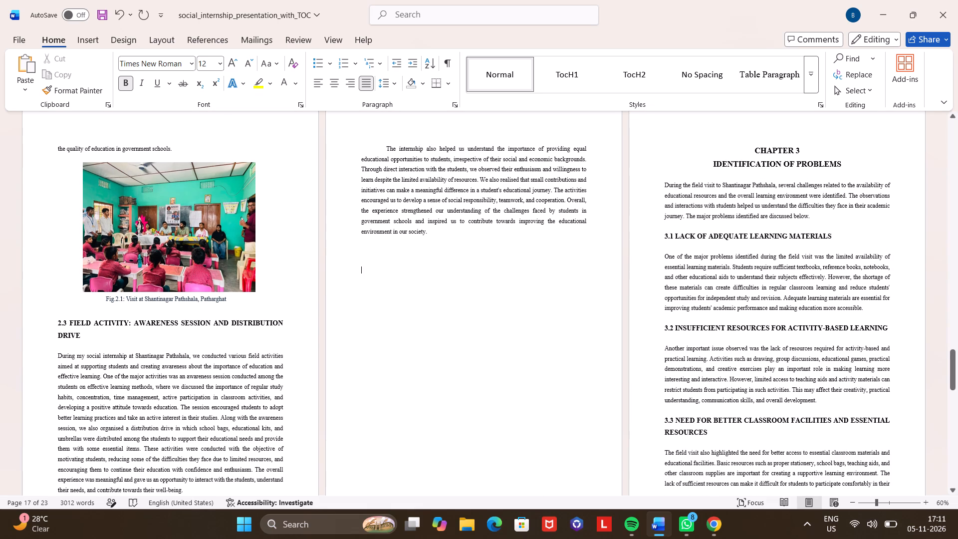
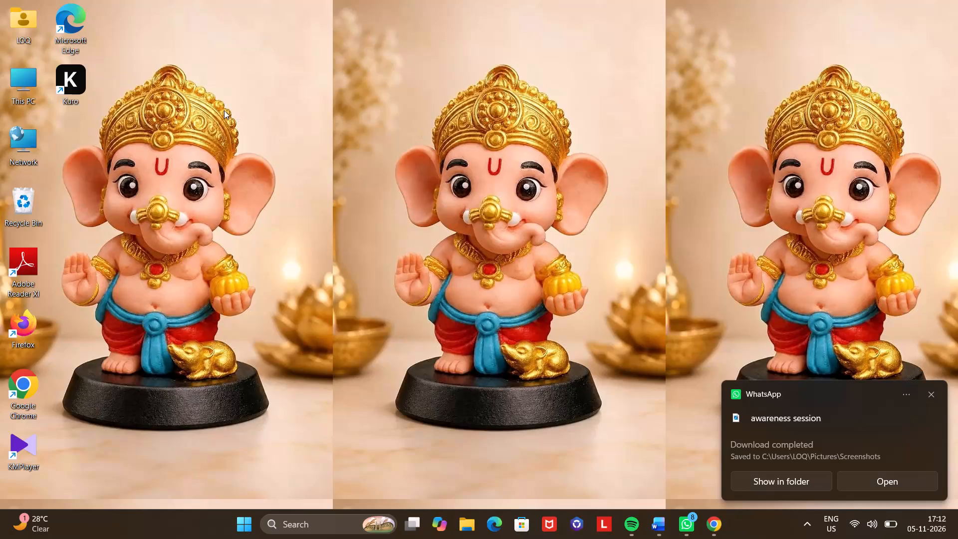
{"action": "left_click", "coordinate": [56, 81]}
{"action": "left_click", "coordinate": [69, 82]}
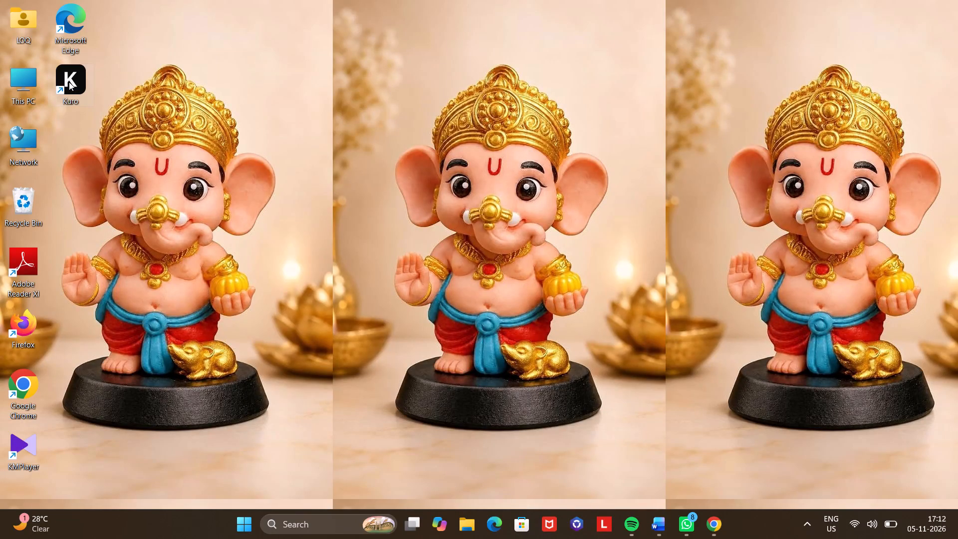
Launch the Kuro application from the desktop.
{"action": "double_click", "coordinate": [69, 82]}
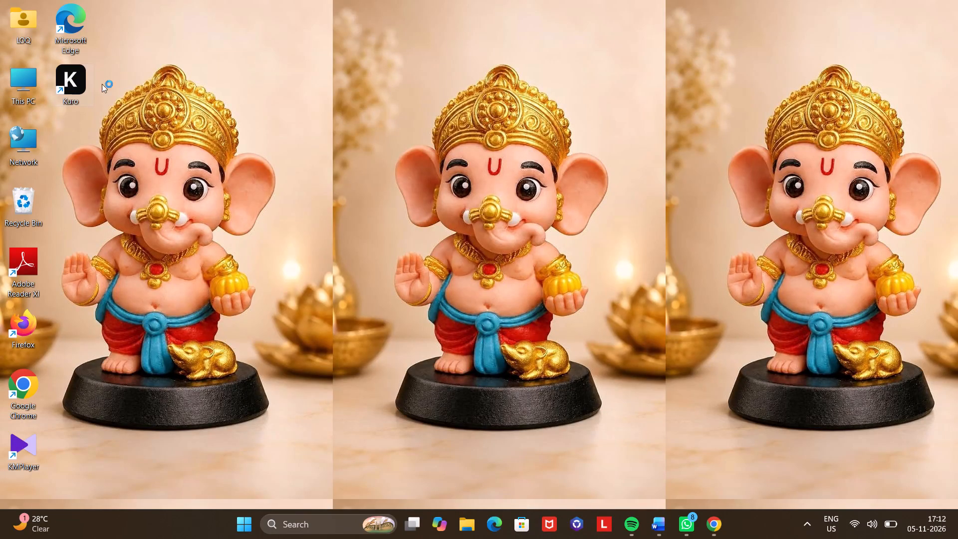
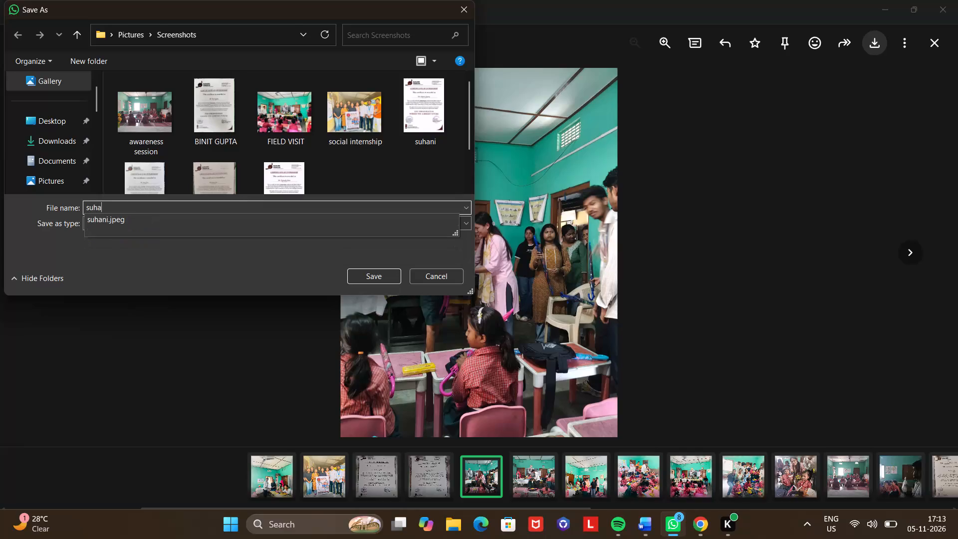
Name the classroom photo being saved to the Screenshots folder "distribution of kits".
{"action": "key", "text": "BackSpace"}
{"action": "key", "text": "BackSpace"}
{"action": "key", "text": "BackSpace"}
{"action": "key", "text": "BackSpace"}
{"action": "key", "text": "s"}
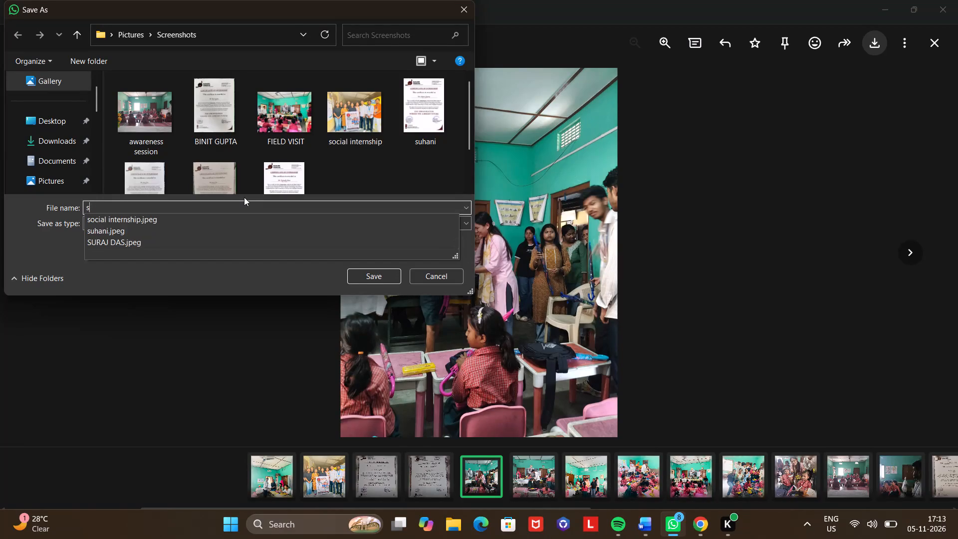
{"action": "key", "text": "BackSpace"}
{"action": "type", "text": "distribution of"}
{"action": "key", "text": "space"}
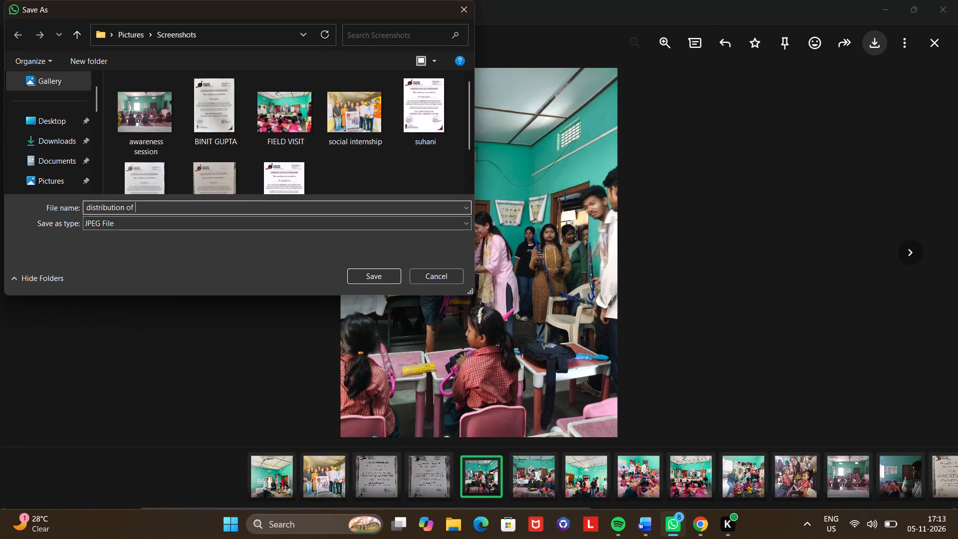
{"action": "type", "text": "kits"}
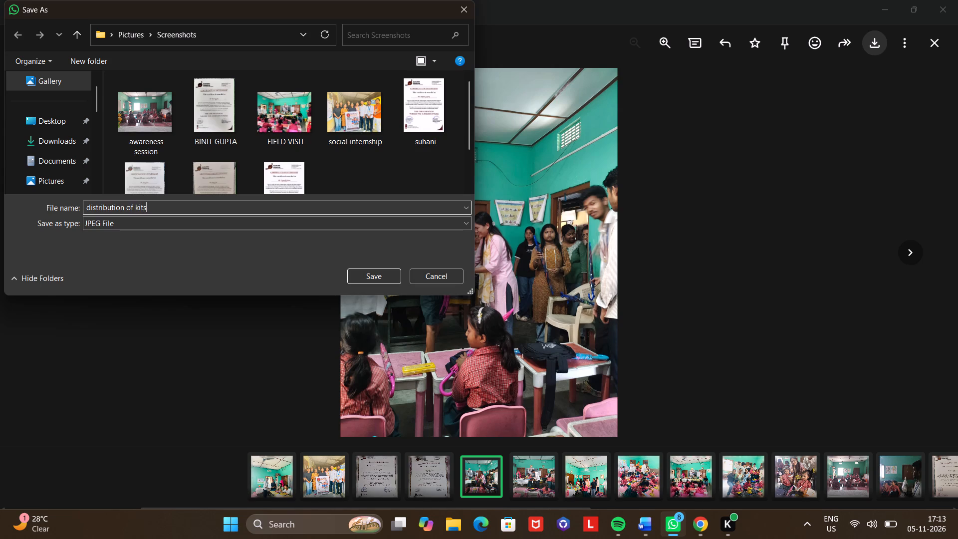
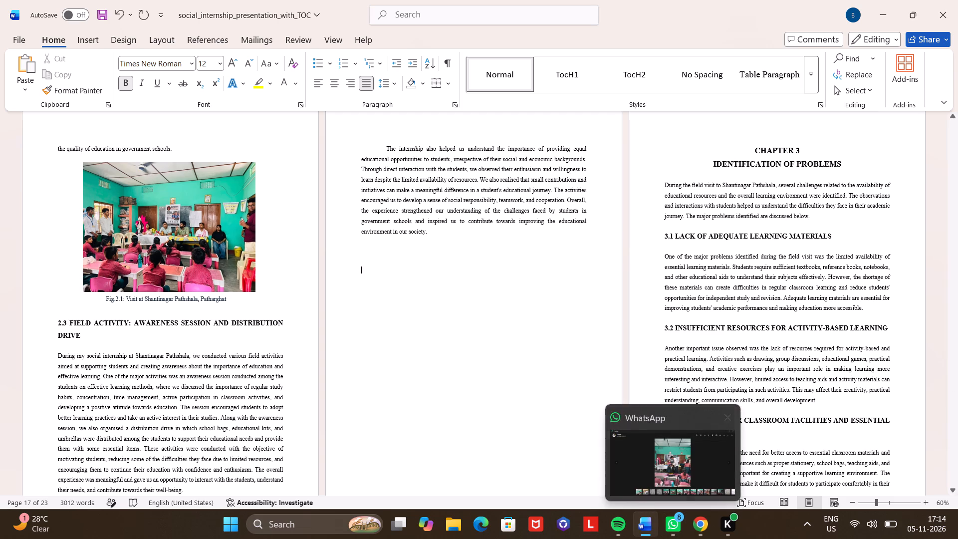
Start inserting a picture stored on this device at the blank line below the paragraph ending "educational environment in our society", before Chapter 3.
{"action": "left_click", "coordinate": [391, 260]}
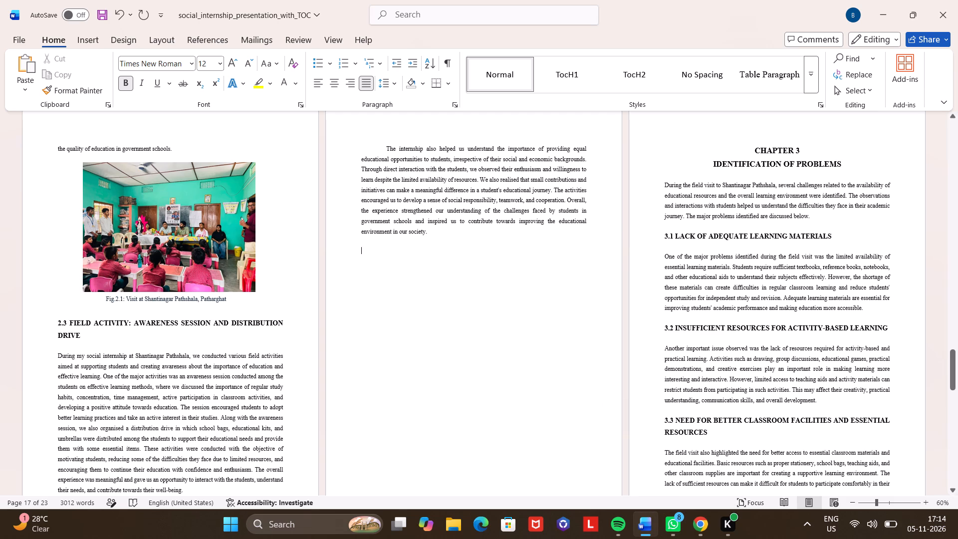
{"action": "left_click", "coordinate": [86, 39]}
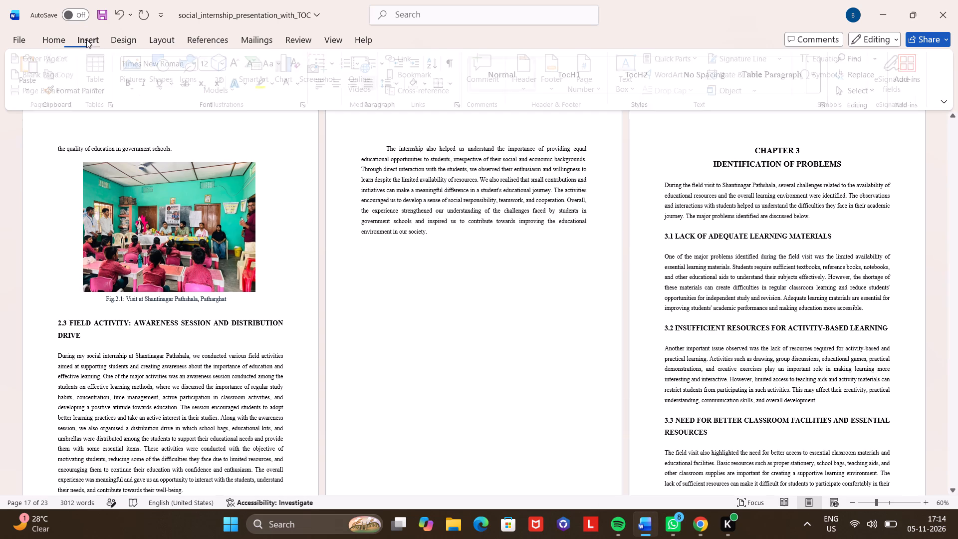
{"action": "left_click", "coordinate": [134, 83]}
{"action": "left_click", "coordinate": [159, 128]}
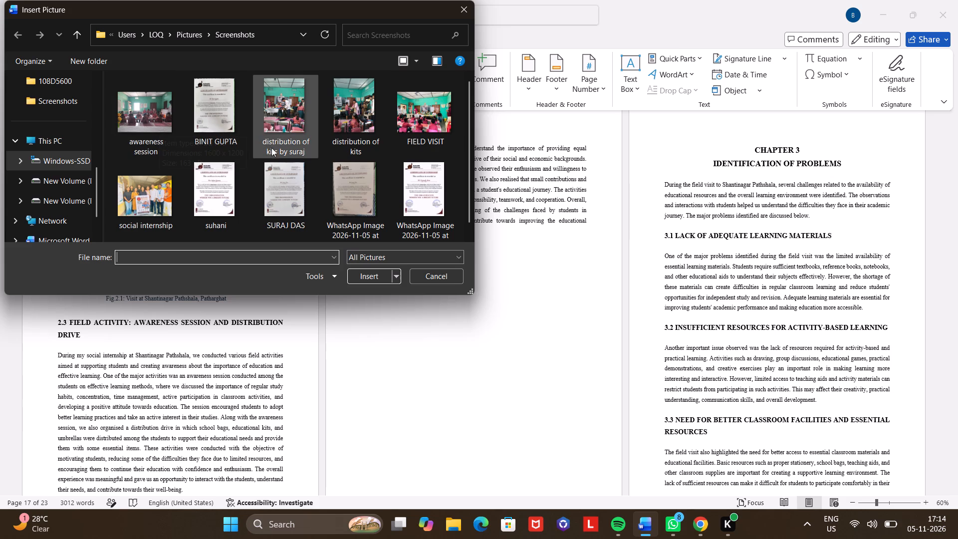
Insert the "awareness session" picture below the section 2.3 text and set its text wrapping to In Front of Text.
{"action": "left_click", "coordinate": [139, 121]}
{"action": "left_click", "coordinate": [368, 276]}
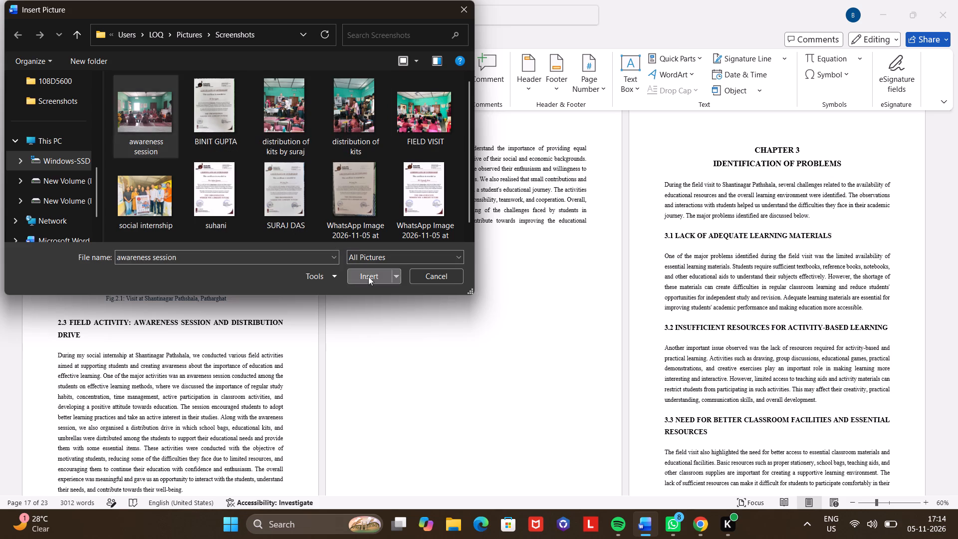
{"action": "left_click", "coordinate": [549, 275]}
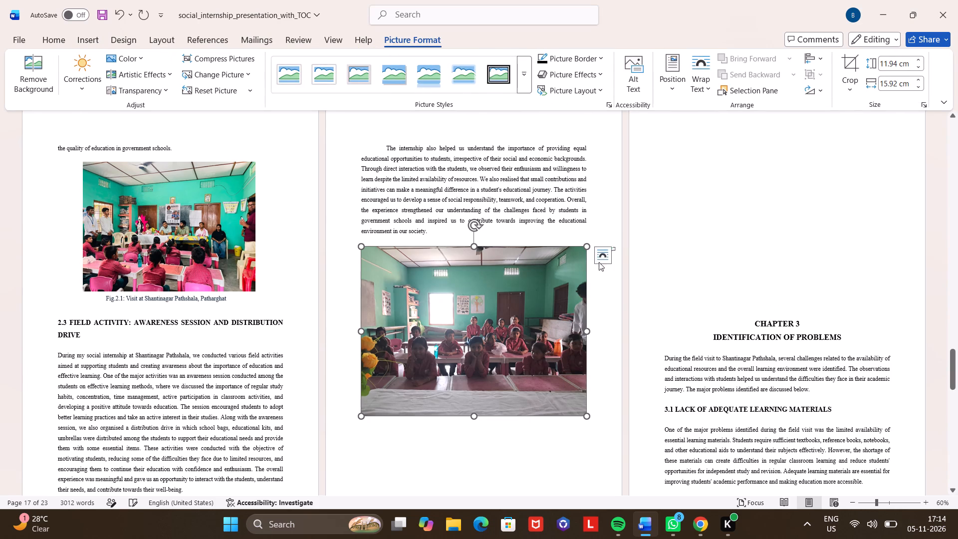
{"action": "left_click", "coordinate": [601, 257]}
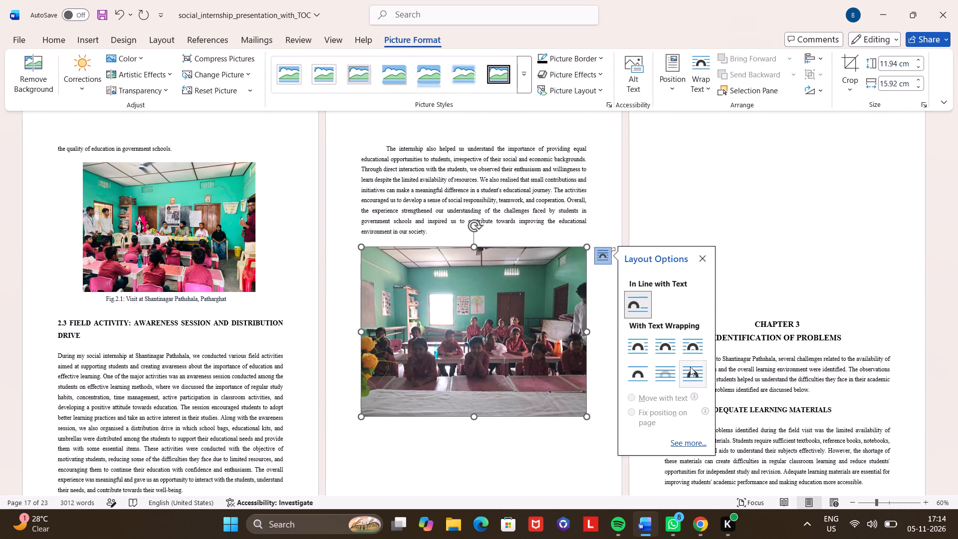
{"action": "left_click", "coordinate": [694, 373]}
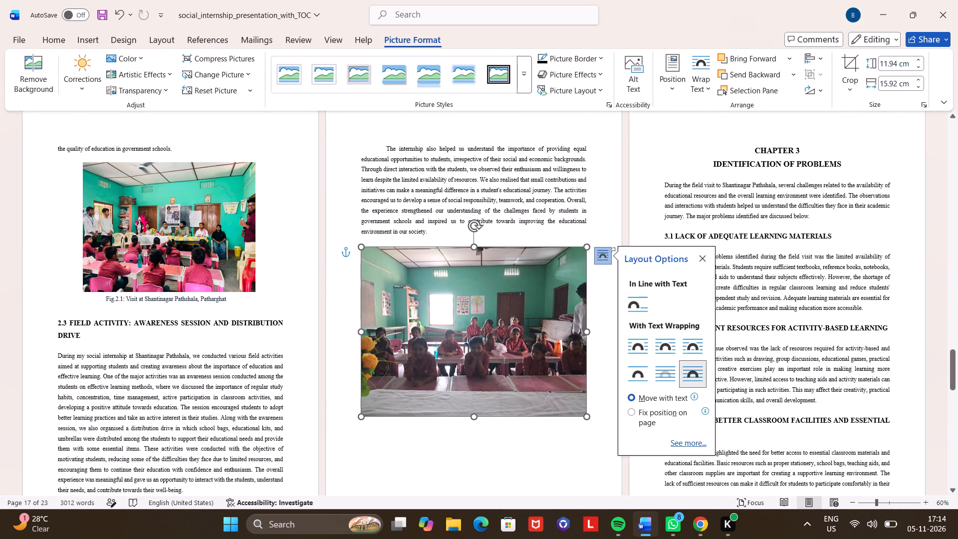
Shrink the awareness session picture to about 7 cm high by 9.3 cm wide and centre it below the paragraph.
{"action": "left_click_drag", "start_coordinate": [586, 416], "coordinate": [495, 325]}
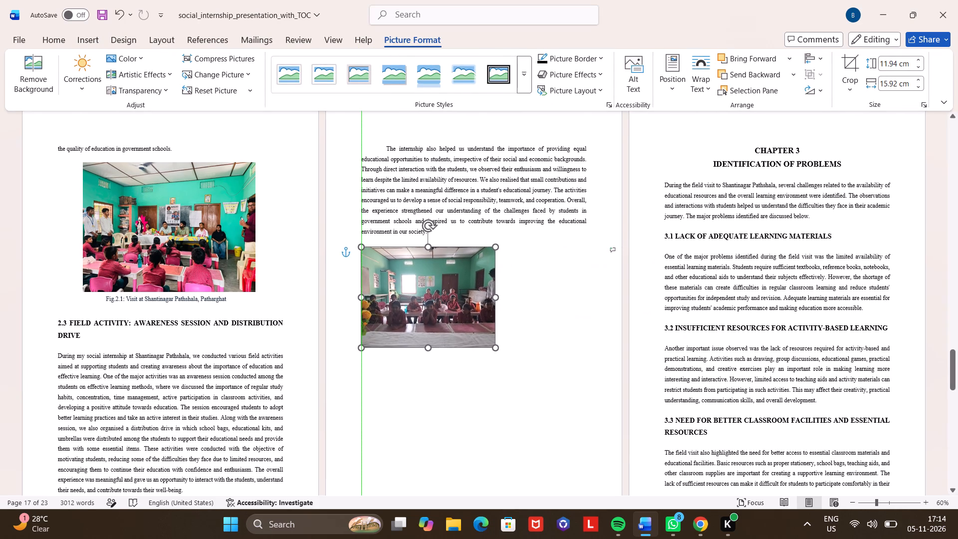
{"action": "left_click_drag", "start_coordinate": [495, 325], "coordinate": [492, 324]}
{"action": "left_click_drag", "start_coordinate": [437, 299], "coordinate": [473, 287]}
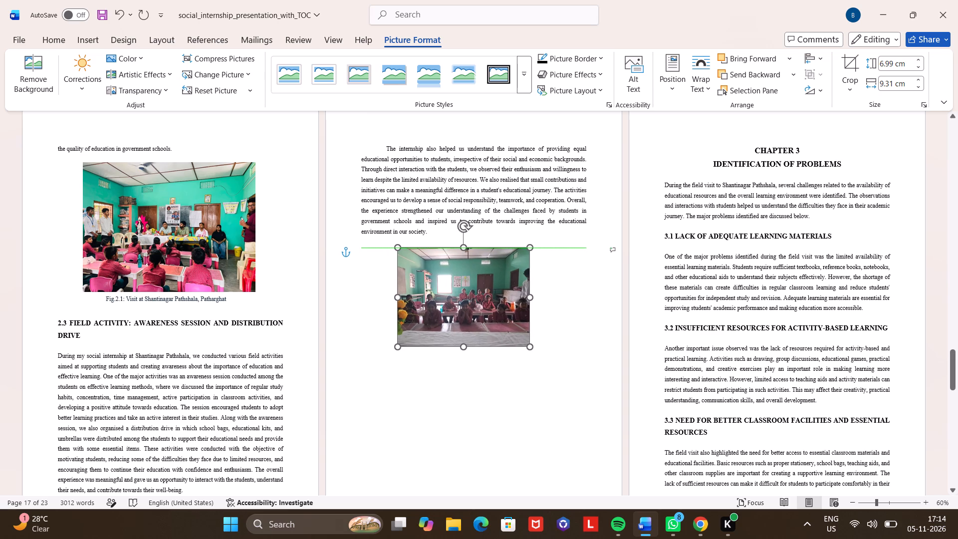
{"action": "left_click_drag", "start_coordinate": [473, 287], "coordinate": [488, 286]}
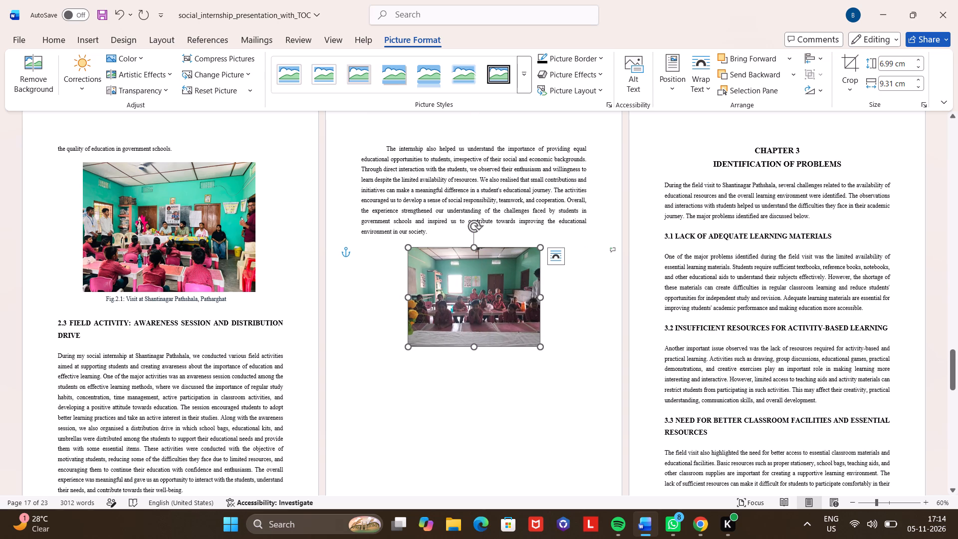
Add a Figure caption below the awareness session picture with the placeholder text "nhgfyd".
{"action": "right_click", "coordinate": [475, 326]}
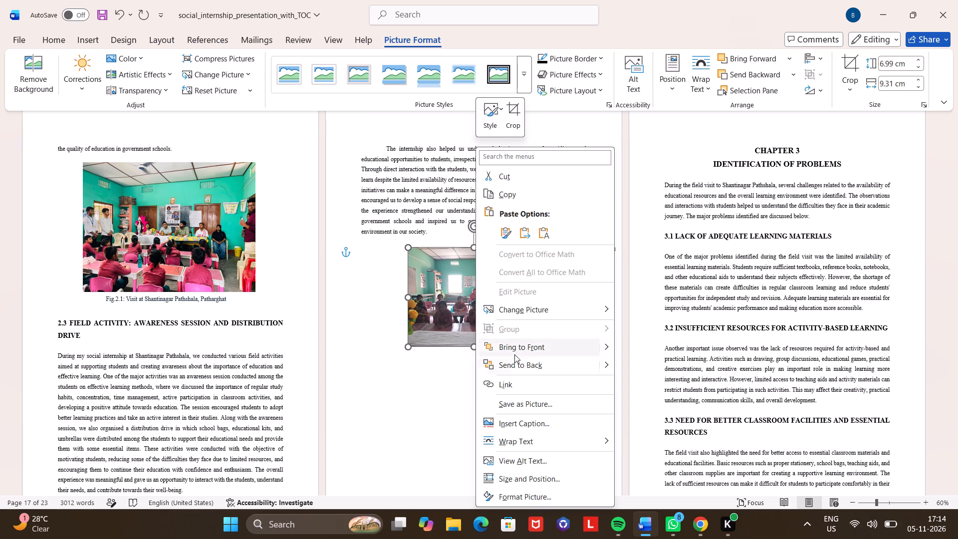
{"action": "left_click", "coordinate": [525, 425]}
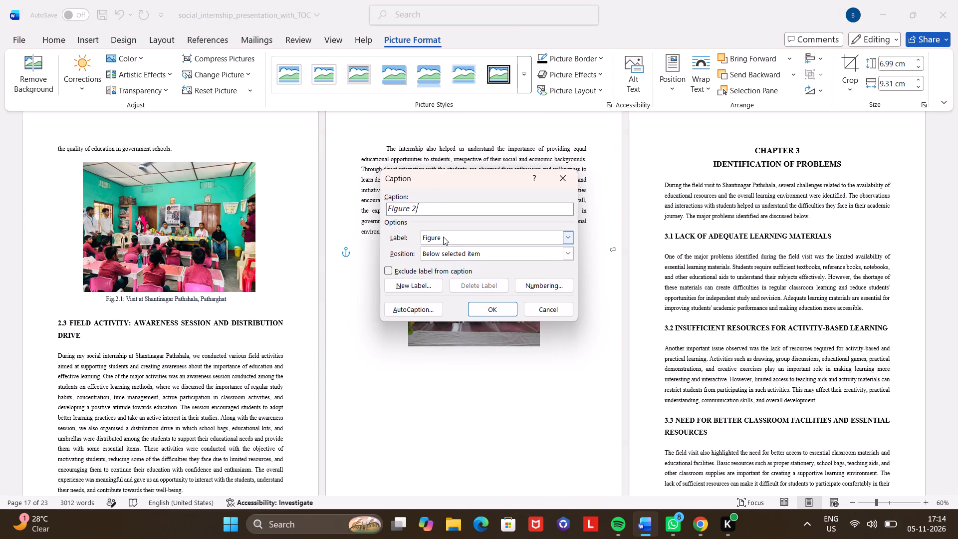
{"action": "type", "text": "nhgfyd"}
{"action": "key", "text": "Return"}
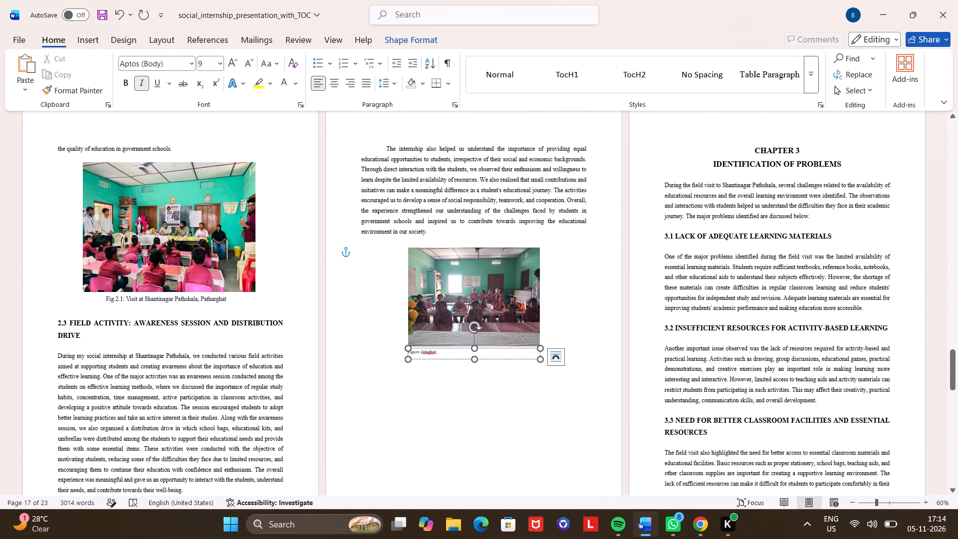
Replace the caption's placeholder with the non-italic text "Awareness Session about effective learning methods".
{"action": "key", "text": "BackSpace"}
{"action": "key", "text": "BackSpace"}
{"action": "key", "text": "BackSpace"}
{"action": "key", "text": "BackSpace"}
{"action": "key", "text": "BackSpace"}
{"action": "key", "text": "BackSpace"}
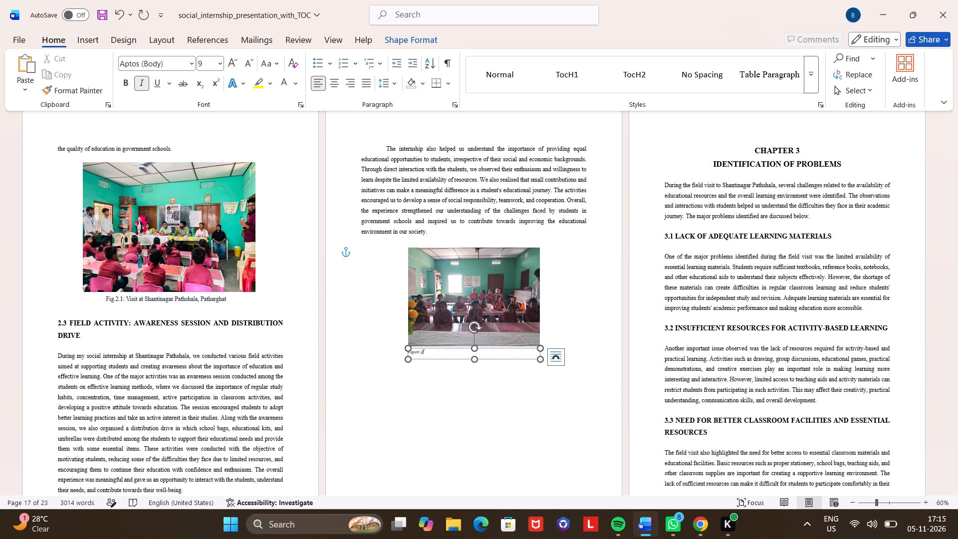
{"action": "key", "text": "ctrl+i"}
{"action": "type", "text": "Awareness"}
{"action": "key", "text": "space"}
{"action": "type", "text": "Session"}
{"action": "key", "text": "space"}
{"action": "type", "text": "about"}
{"action": "key", "text": "space"}
{"action": "type", "text": "effective learning methods"}
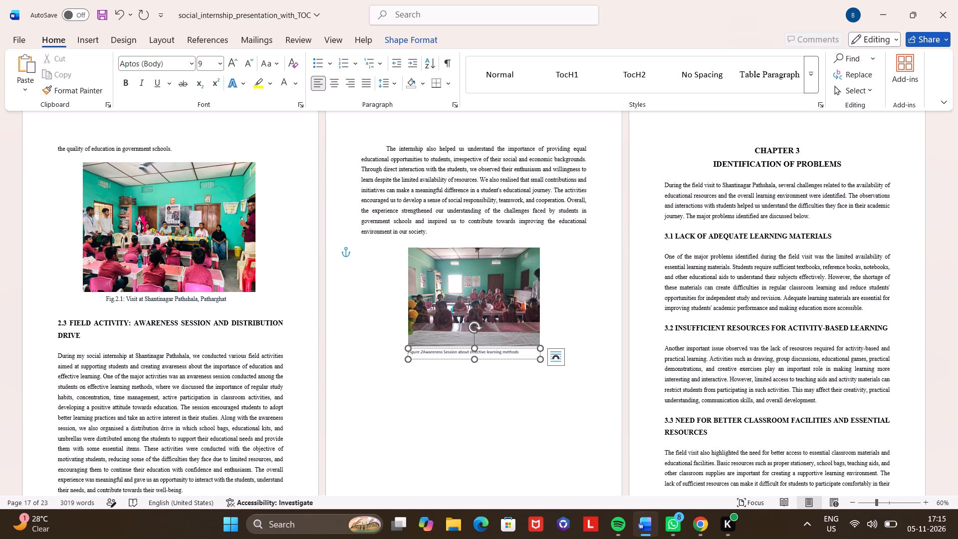
Capitalise the first letter of "effective" in the new caption.
{"action": "key", "text": "Left"}
{"action": "key", "text": "Left"}
{"action": "key", "text": "Left"}
{"action": "key", "text": "Left"}
{"action": "key", "text": "Left"}
{"action": "key", "text": "Left"}
{"action": "key", "text": "Left"}
{"action": "key", "text": "Left"}
{"action": "key", "text": "Left"}
{"action": "key", "text": "Left"}
{"action": "key", "text": "Left"}
{"action": "key", "text": "Left"}
{"action": "key", "text": "Left"}
{"action": "key", "text": "Left"}
{"action": "key", "text": "Left"}
{"action": "key", "text": "Left"}
{"action": "key", "text": "Left"}
{"action": "key", "text": "Left"}
{"action": "key", "text": "Left"}
{"action": "key", "text": "Left"}
{"action": "key", "text": "Left"}
{"action": "key", "text": "Left"}
{"action": "key", "text": "Left"}
{"action": "key", "text": "Left"}
{"action": "key", "text": "Left"}
{"action": "key", "text": "BackSpace"}
{"action": "key", "text": "shift+e"}
Recolour the caption's "Figure 2" label white to match the page background.
{"action": "key", "text": "Left"}
{"action": "key", "text": "Left"}
{"action": "key", "text": "Left"}
{"action": "key", "text": "Left"}
{"action": "key", "text": "Left"}
{"action": "key", "text": "Left"}
{"action": "key", "text": "Left"}
{"action": "key", "text": "Left"}
{"action": "key", "text": "Left"}
{"action": "key", "text": "Left"}
{"action": "key", "text": "Left"}
{"action": "key", "text": "Left"}
{"action": "key", "text": "Left"}
{"action": "key", "text": "Left"}
{"action": "key", "text": "Left"}
{"action": "key", "text": "Left"}
{"action": "key", "text": "Left"}
{"action": "key", "text": "Left"}
{"action": "key", "text": "Left"}
{"action": "key", "text": "Left"}
{"action": "key", "text": "Left"}
{"action": "key", "text": "Left"}
{"action": "key", "text": "Left"}
{"action": "key", "text": "Left"}
{"action": "key", "text": "Left"}
{"action": "key", "text": "Right"}
{"action": "key", "text": "Left"}
{"action": "key", "text": "ctrl+shift+Left"}
{"action": "key", "text": "ctrl+shift+Left"}
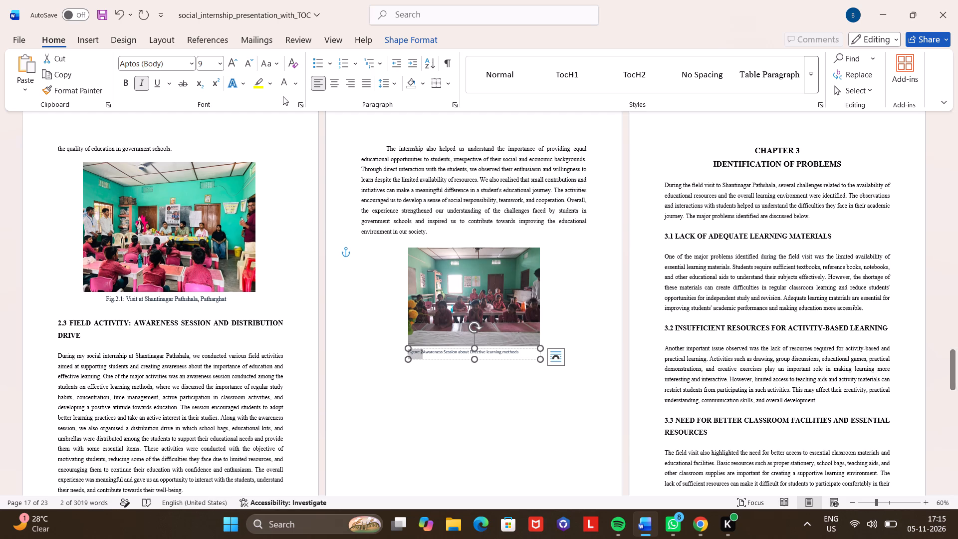
{"action": "left_click", "coordinate": [295, 83]}
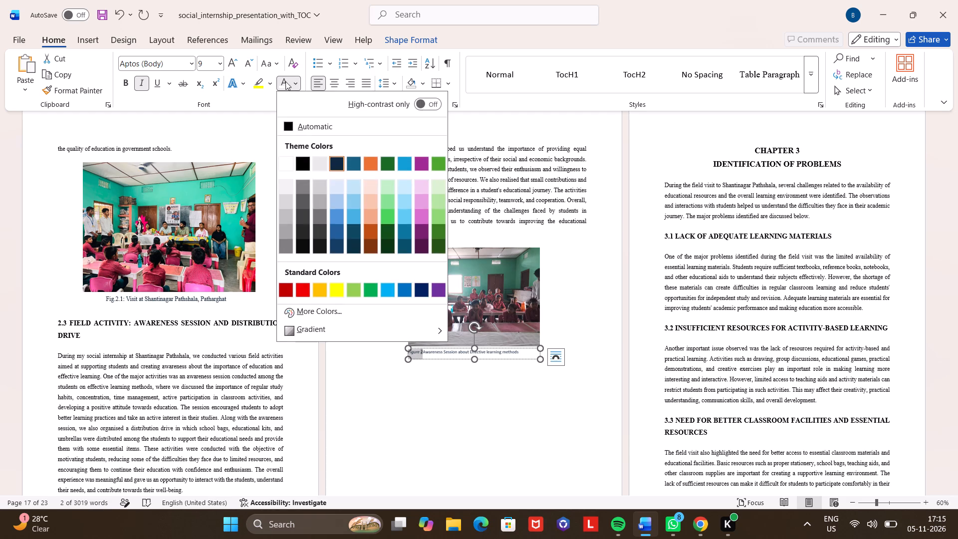
{"action": "left_click", "coordinate": [282, 80]}
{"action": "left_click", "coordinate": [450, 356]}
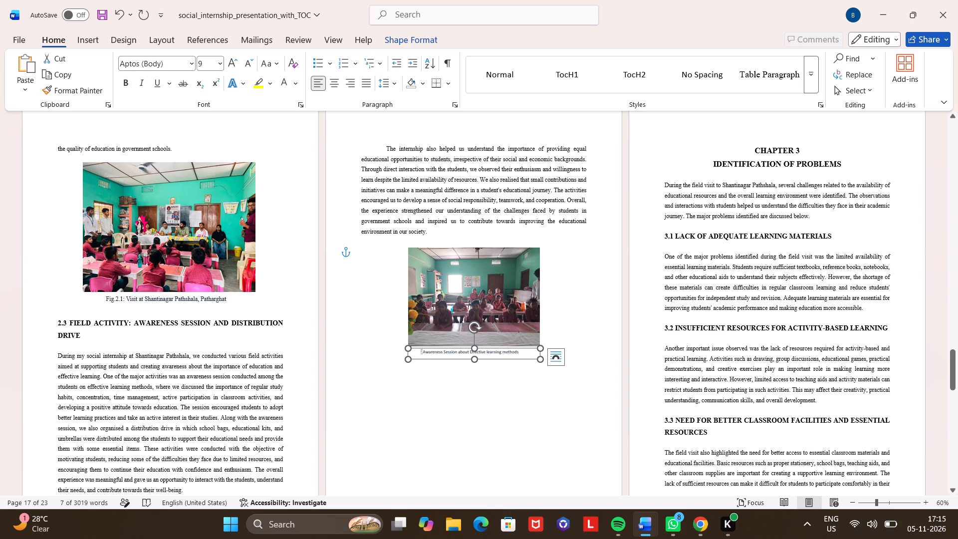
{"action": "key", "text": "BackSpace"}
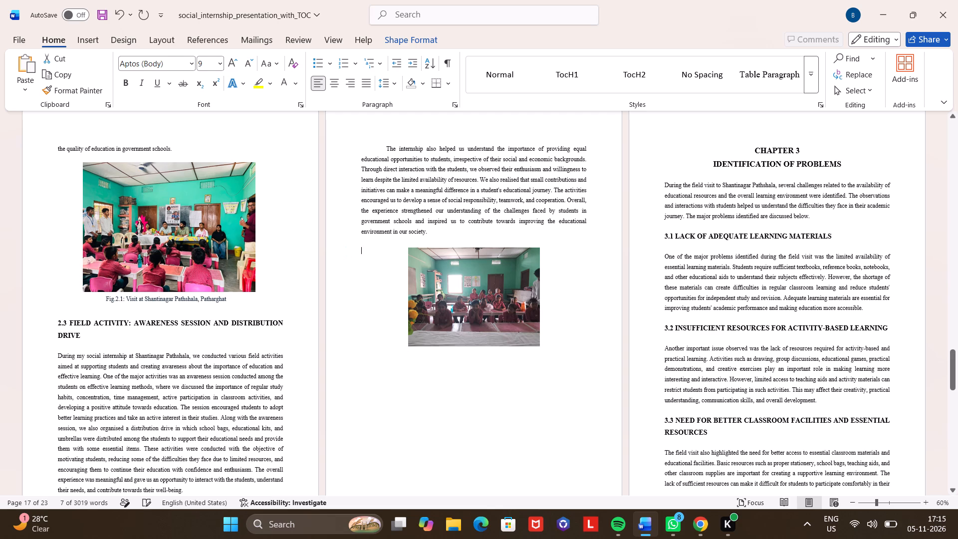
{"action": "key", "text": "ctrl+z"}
Replace the character directly before "Awareness" in the caption with a space.
{"action": "left_click", "coordinate": [422, 353]}
{"action": "key", "text": "BackSpace"}
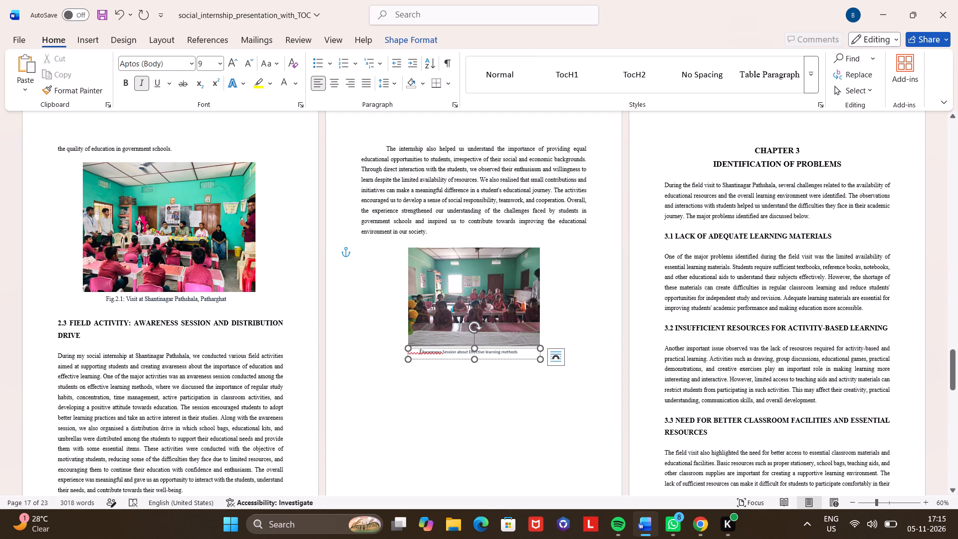
{"action": "key", "text": "space"}
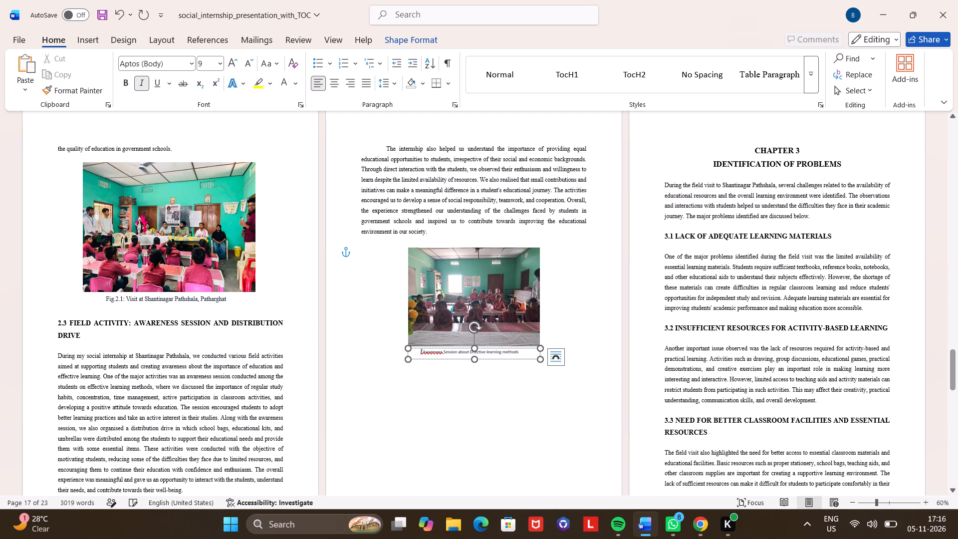
Set the caption text from "Awareness" to its end in Times New Roman and enlarge it one size past 11.
{"action": "key", "text": "ctrl+shift+Down"}
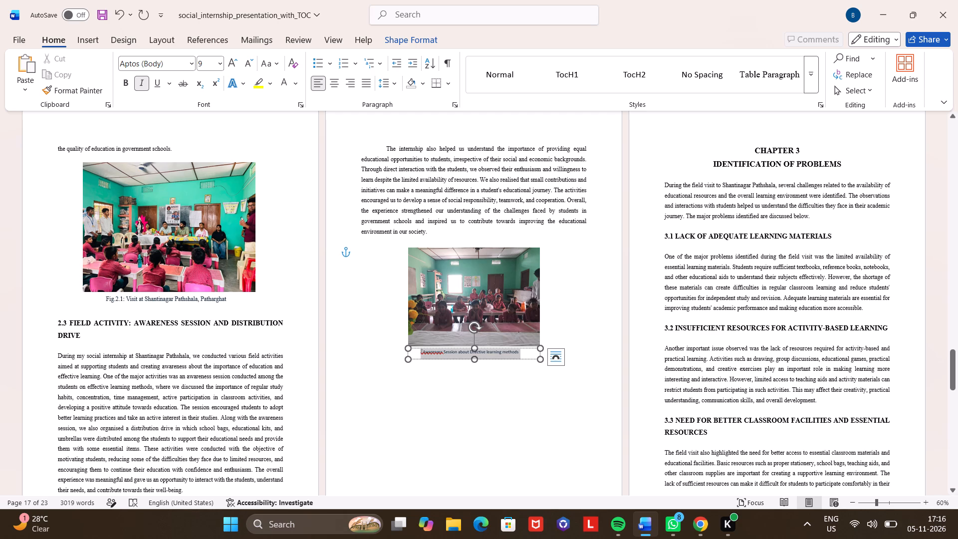
{"action": "left_click", "coordinate": [230, 58]}
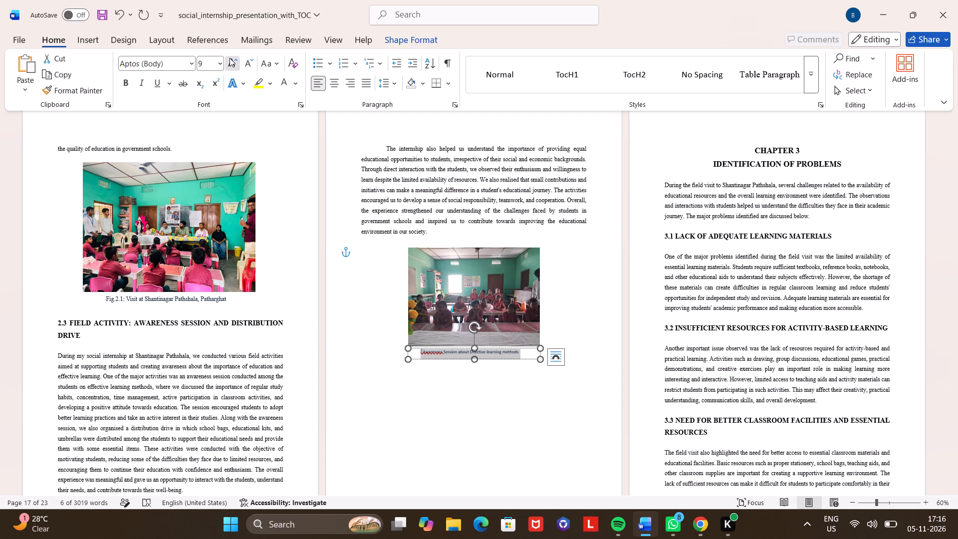
{"action": "left_click", "coordinate": [174, 61]}
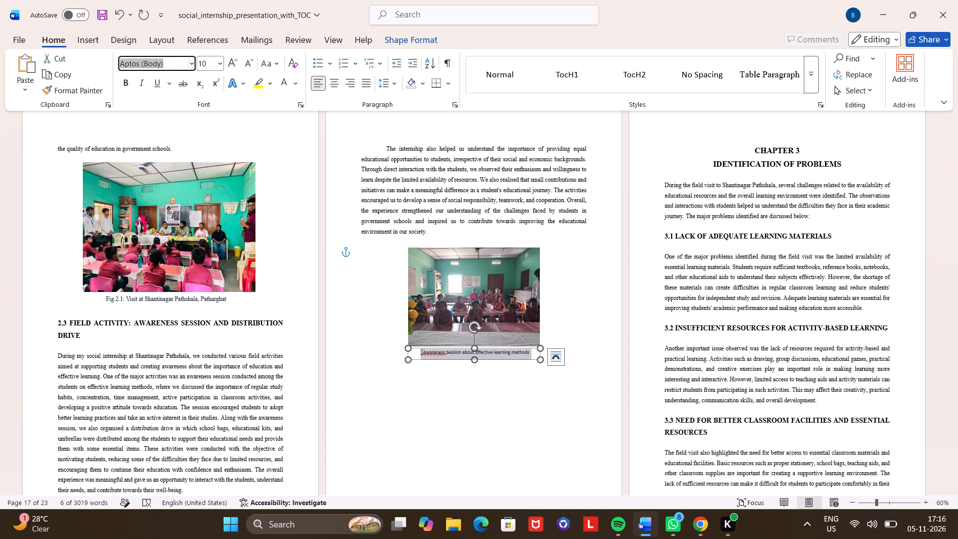
{"action": "type", "text": "tim"}
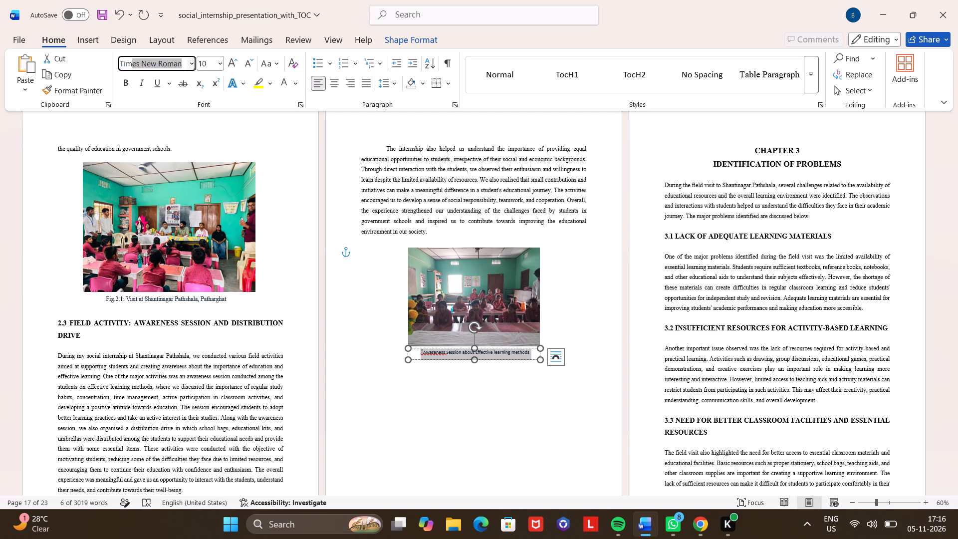
{"action": "key", "text": "Return"}
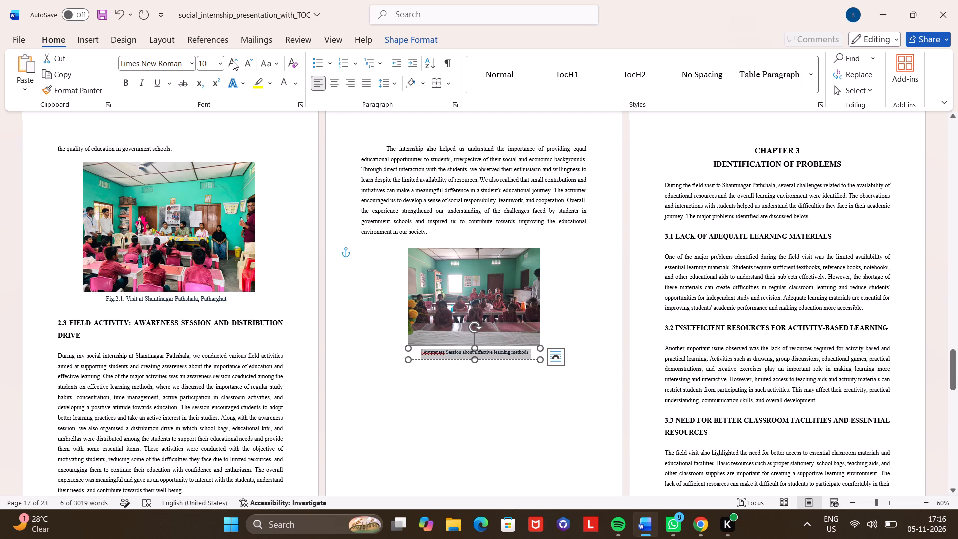
{"action": "left_click", "coordinate": [233, 61]}
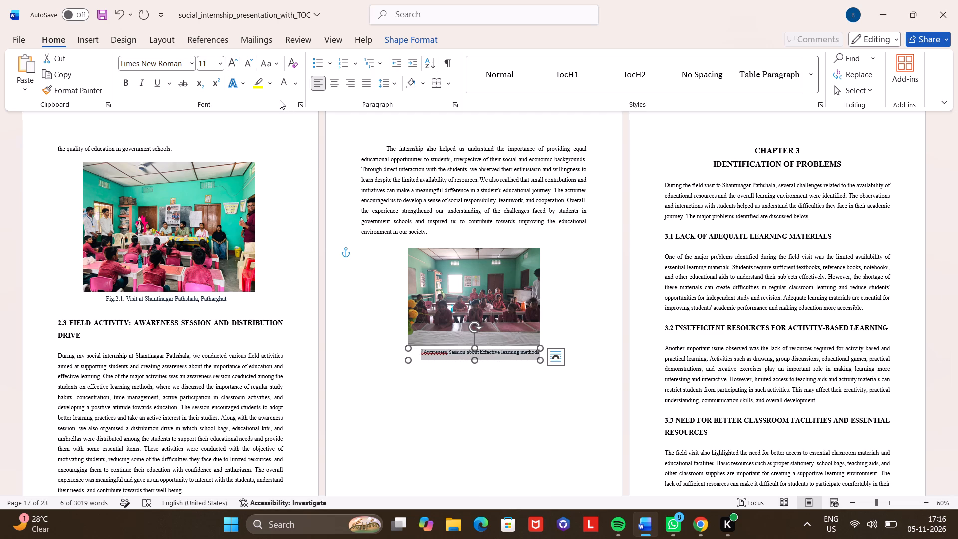
{"action": "left_click", "coordinate": [231, 65]}
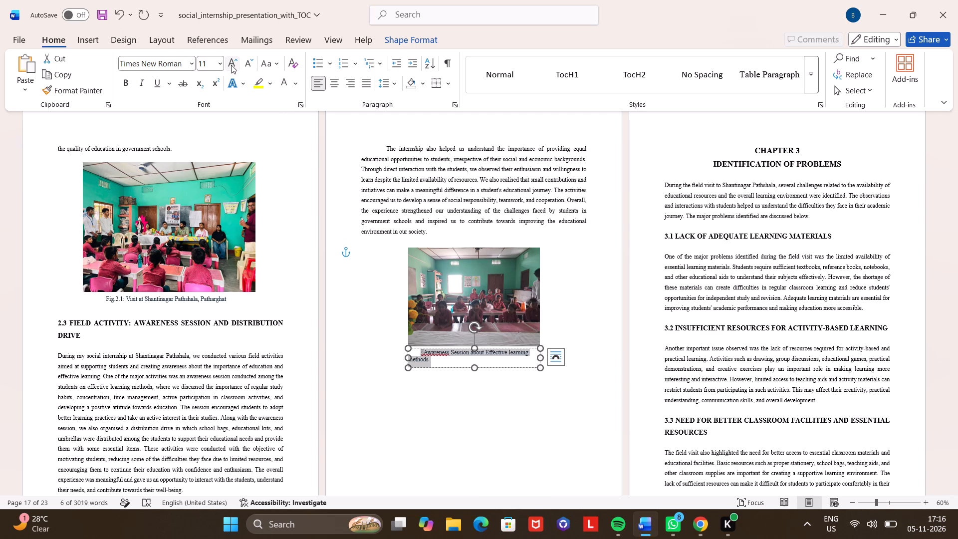
Widen the awareness session picture slightly by extending its right edge.
{"action": "left_click", "coordinate": [442, 306]}
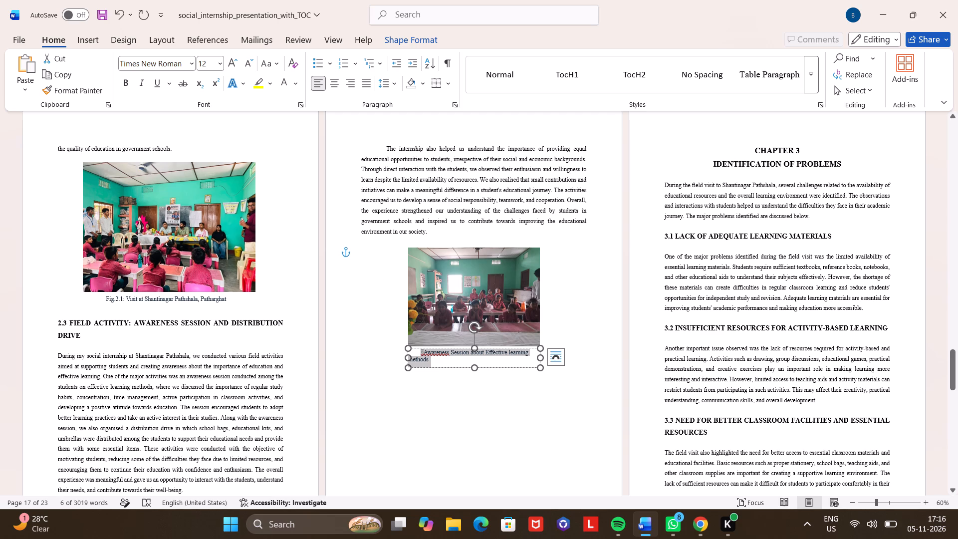
{"action": "left_click_drag", "start_coordinate": [542, 297], "coordinate": [549, 297]}
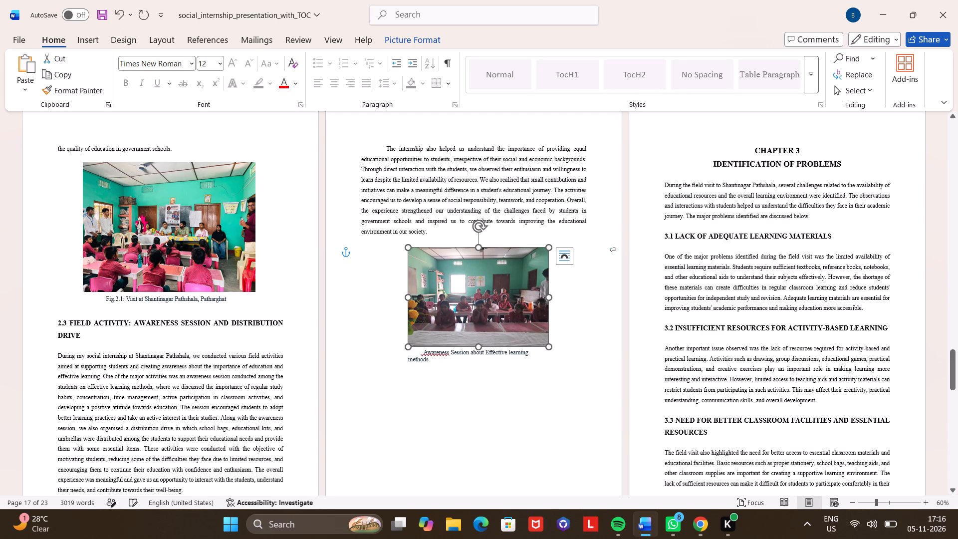
Delete the whited-out figure label and the stray spacing before "Awareness" in the caption below the awareness session picture.
{"action": "left_click", "coordinate": [466, 360]}
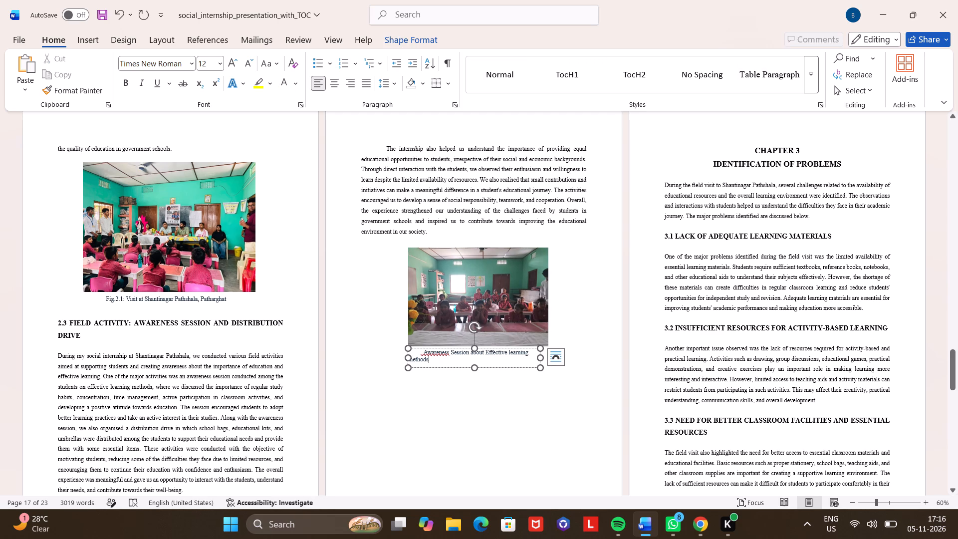
{"action": "left_click", "coordinate": [423, 352]}
{"action": "key", "text": "BackSpace"}
{"action": "key", "text": "BackSpace"}
{"action": "key", "text": "BackSpace"}
{"action": "key", "text": "BackSpace"}
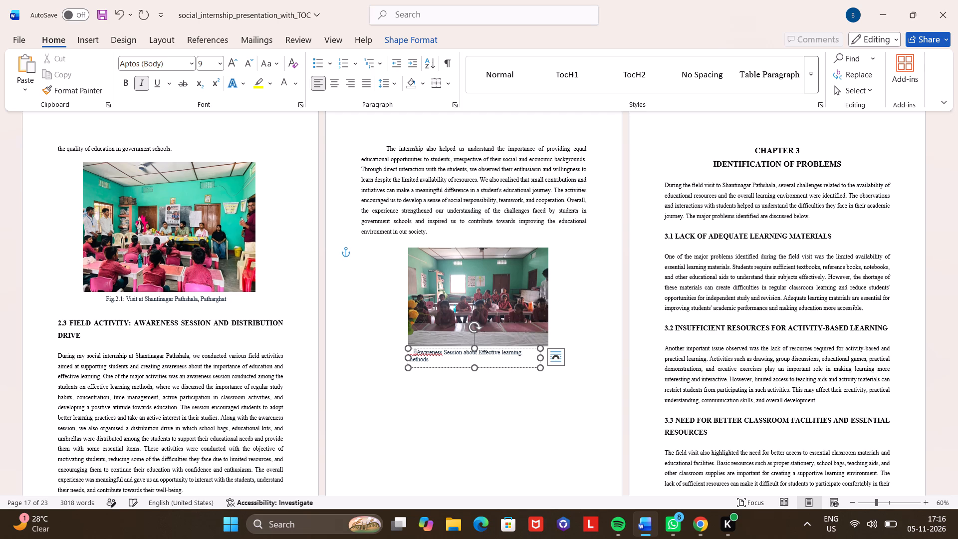
{"action": "key", "text": "BackSpace"}
{"action": "key", "text": "Delete"}
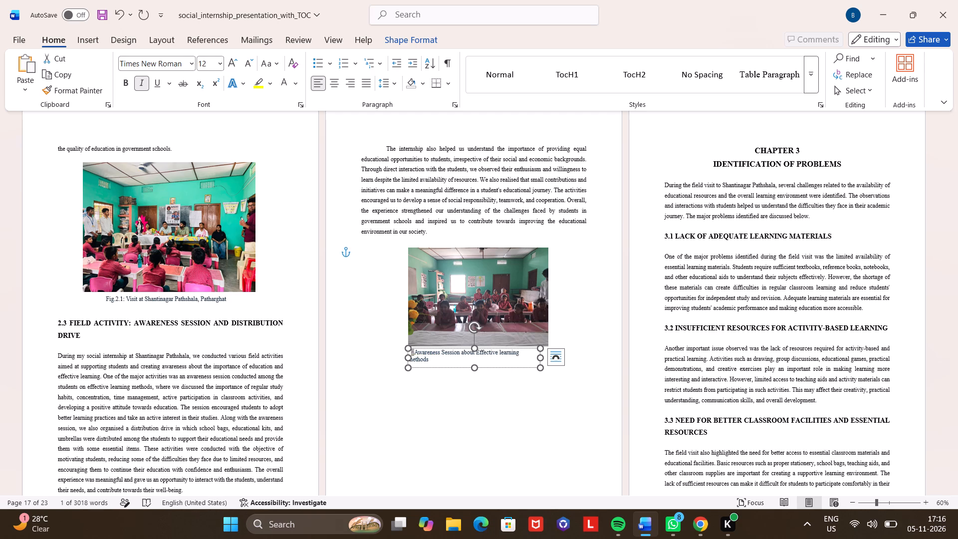
{"action": "key", "text": "Delete"}
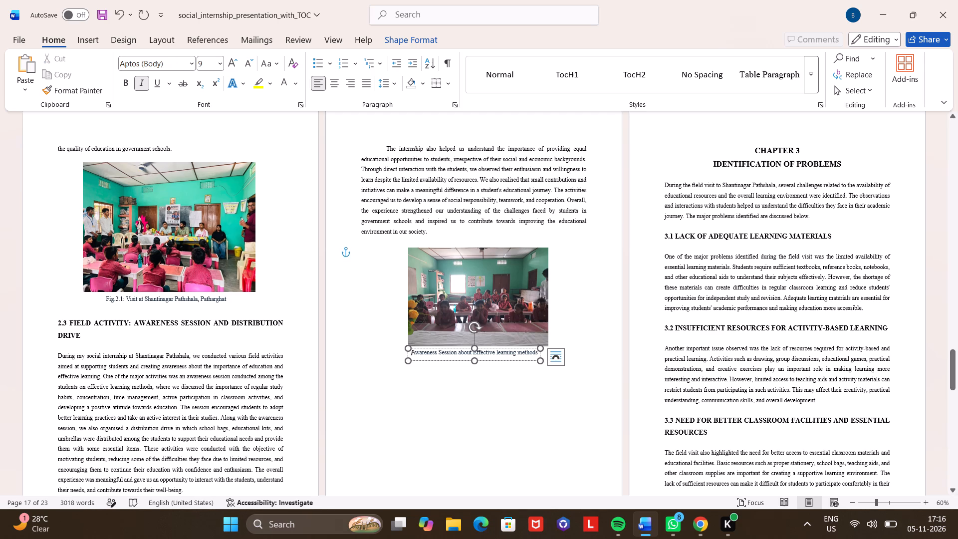
Add the label "Fig 2.2:" in non-italic black text directly before "Awareness" in the caption.
{"action": "key", "text": "ctrl+i"}
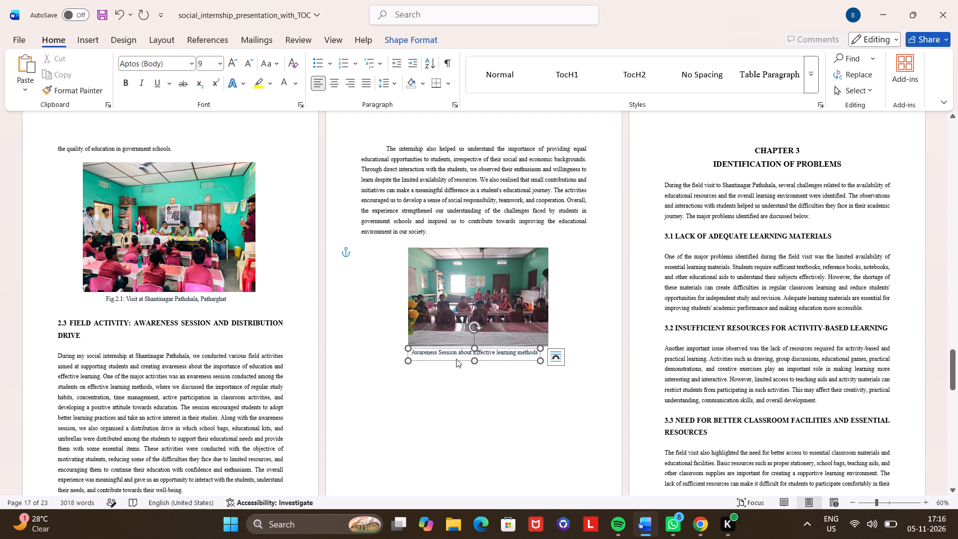
{"action": "key", "text": "shift+f"}
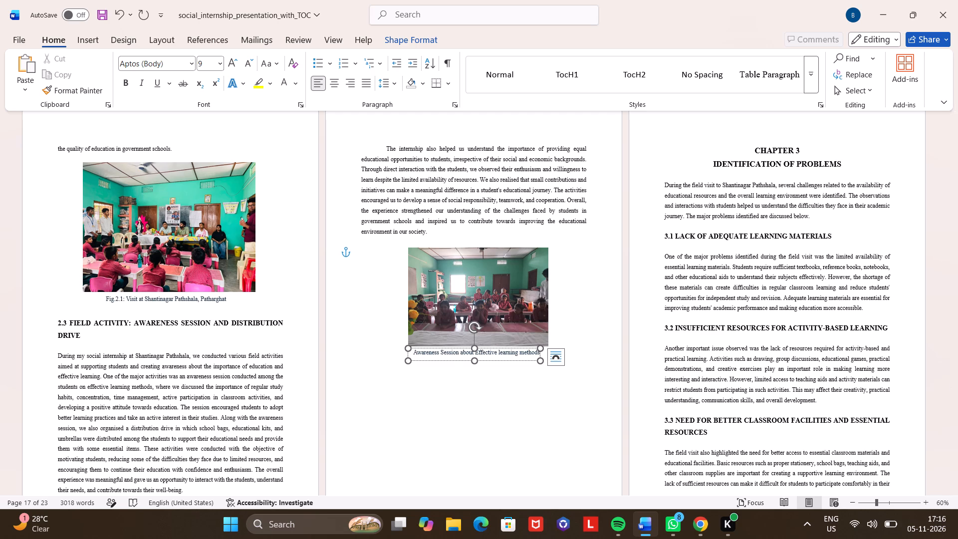
{"action": "left_click", "coordinate": [298, 83]}
{"action": "left_click", "coordinate": [305, 162]}
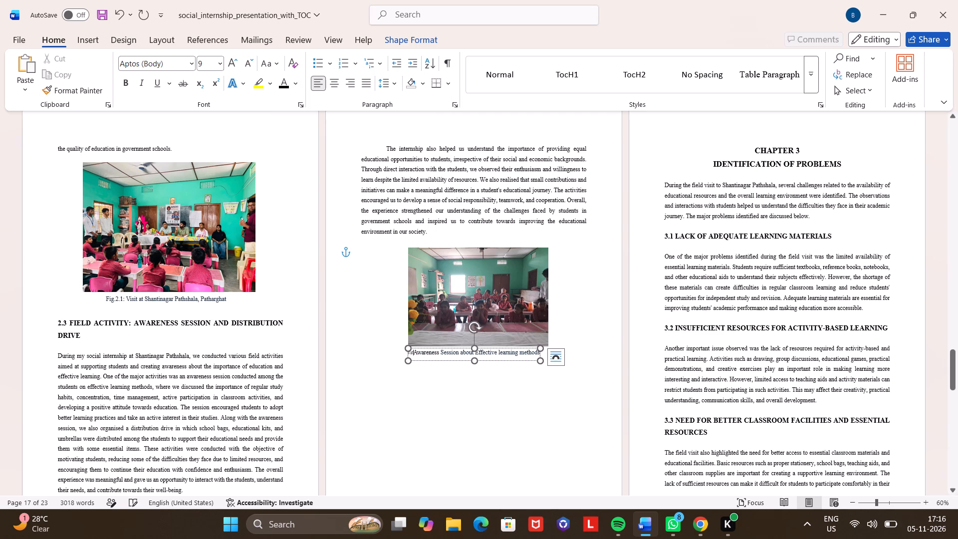
{"action": "key", "text": "BackSpace"}
{"action": "key", "text": "BackSpace"}
{"action": "key", "text": "BackSpace"}
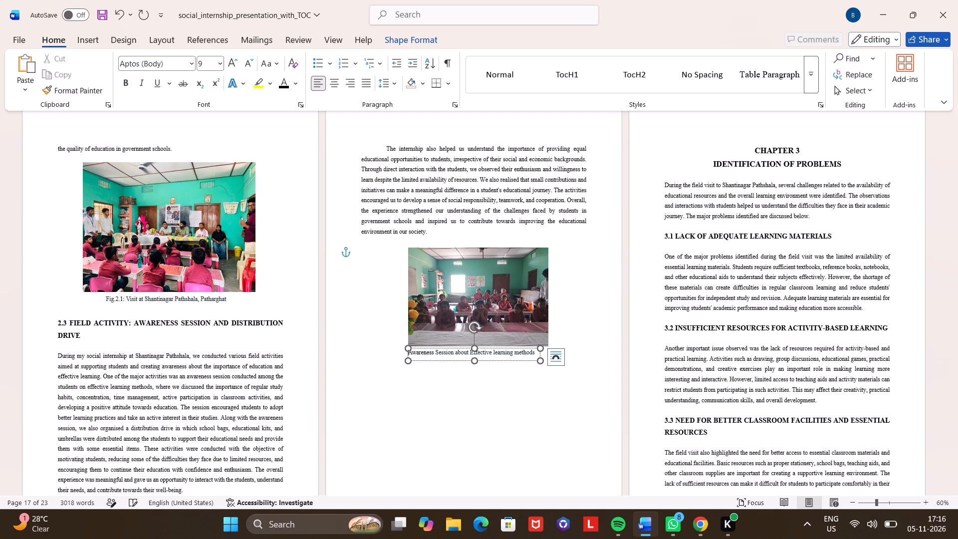
{"action": "key", "text": "shift+f"}
{"action": "type", "text": "ig"}
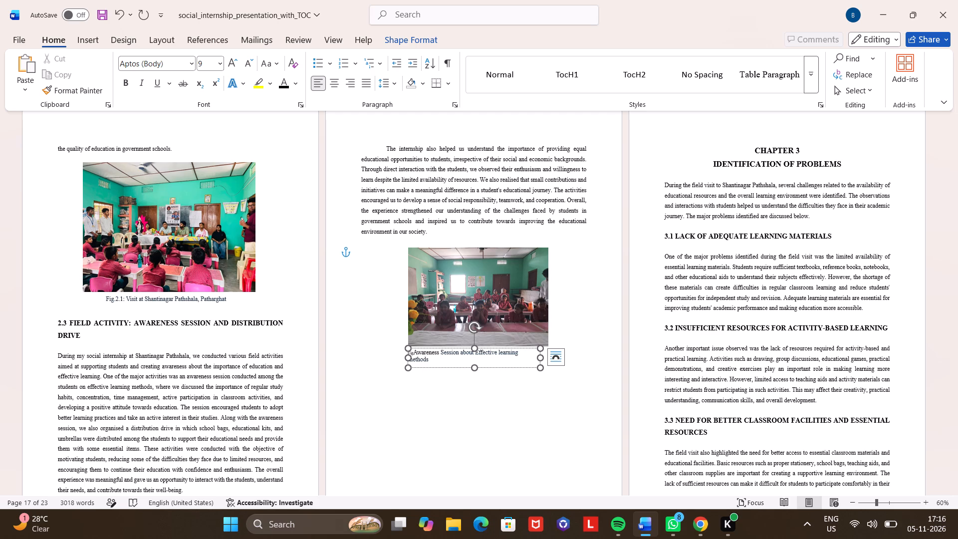
{"action": "key", "text": "space"}
{"action": "type", "text": "2.2"}
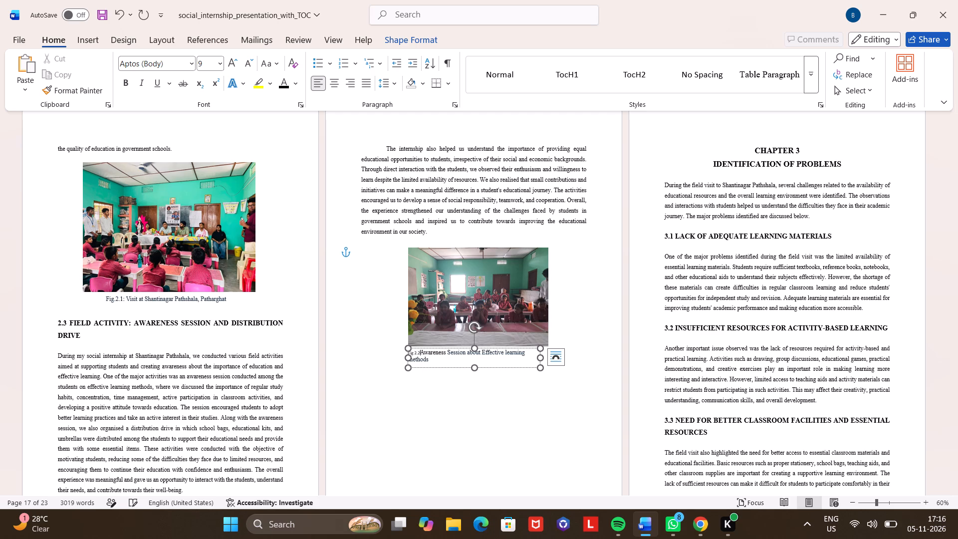
{"action": "key", "text": "shift+colon"}
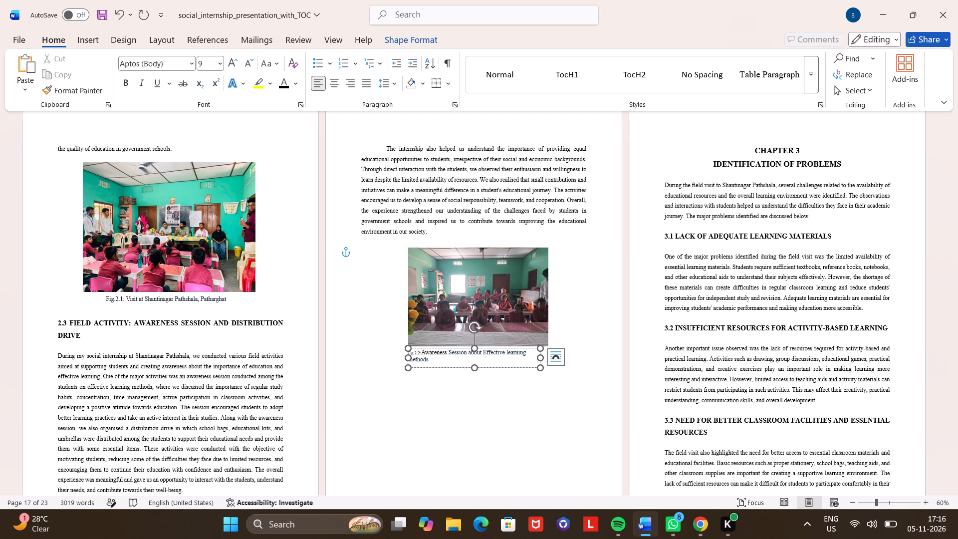
Set the caption's "Fig 2.2:" label to Times New Roman, size 12.
{"action": "key", "text": "ctrl+shift+Left"}
{"action": "key", "text": "ctrl+shift+Left"}
{"action": "key", "text": "ctrl+shift+Left"}
{"action": "key", "text": "ctrl+shift+Left"}
{"action": "key", "text": "ctrl+shift+Left"}
{"action": "key", "text": "ctrl+shift+Left"}
{"action": "left_click", "coordinate": [237, 63]}
{"action": "left_click", "coordinate": [237, 63]}
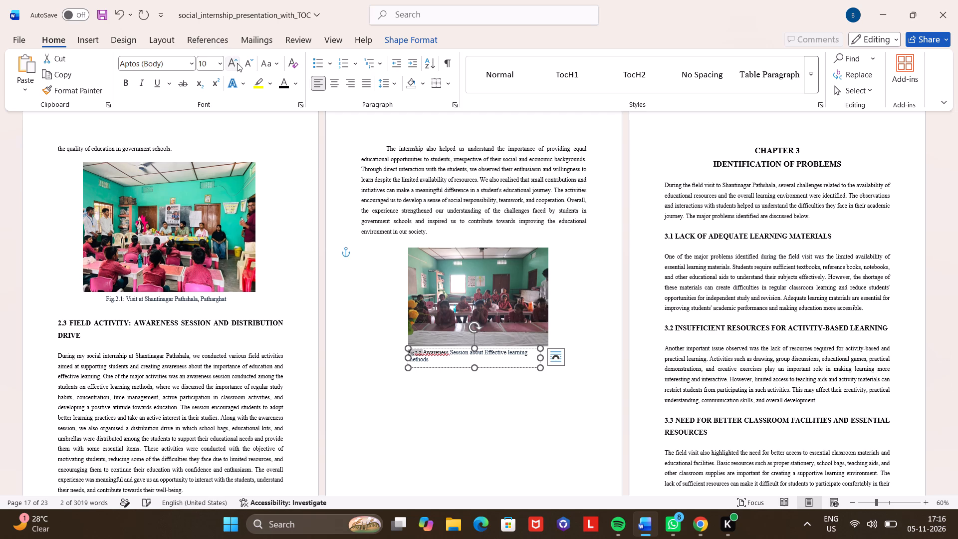
{"action": "left_click", "coordinate": [237, 63]}
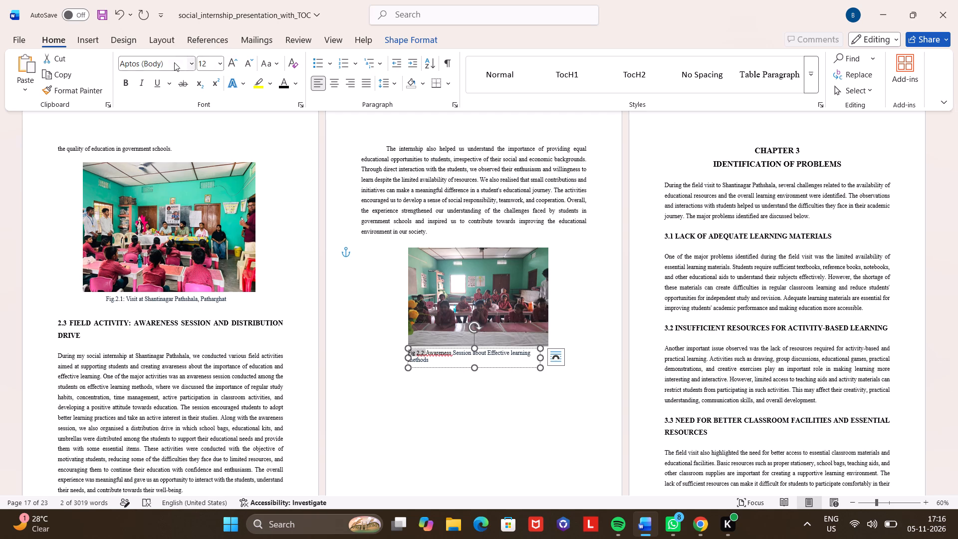
{"action": "left_click", "coordinate": [174, 62]}
{"action": "type", "text": "times"}
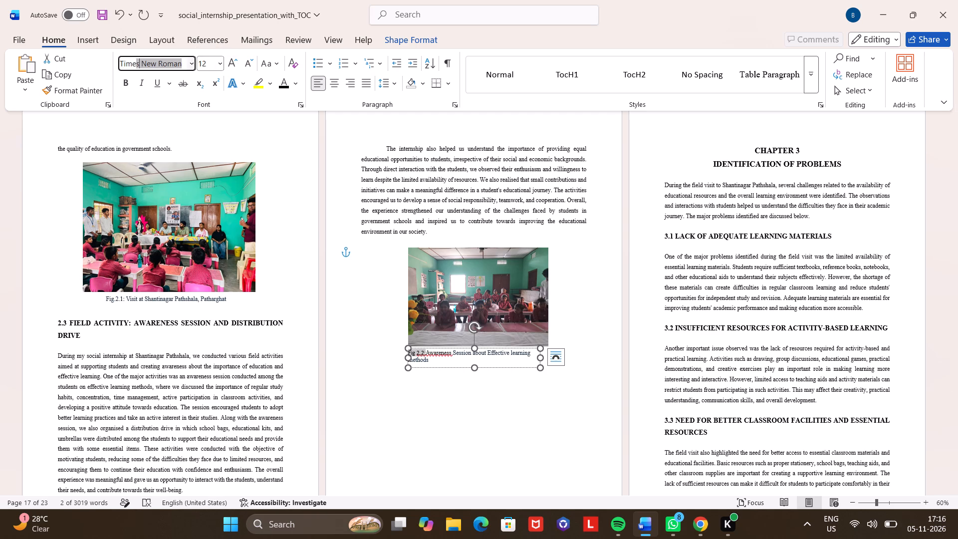
{"action": "key", "text": "Return"}
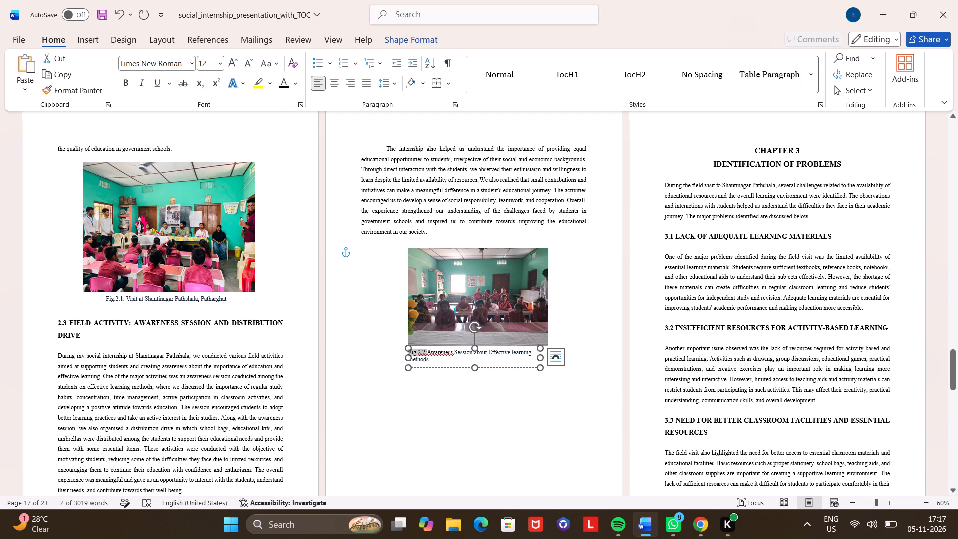
Insert a space between "Fig 2.2:" and "Awareness" in the caption.
{"action": "left_click", "coordinate": [494, 318]}
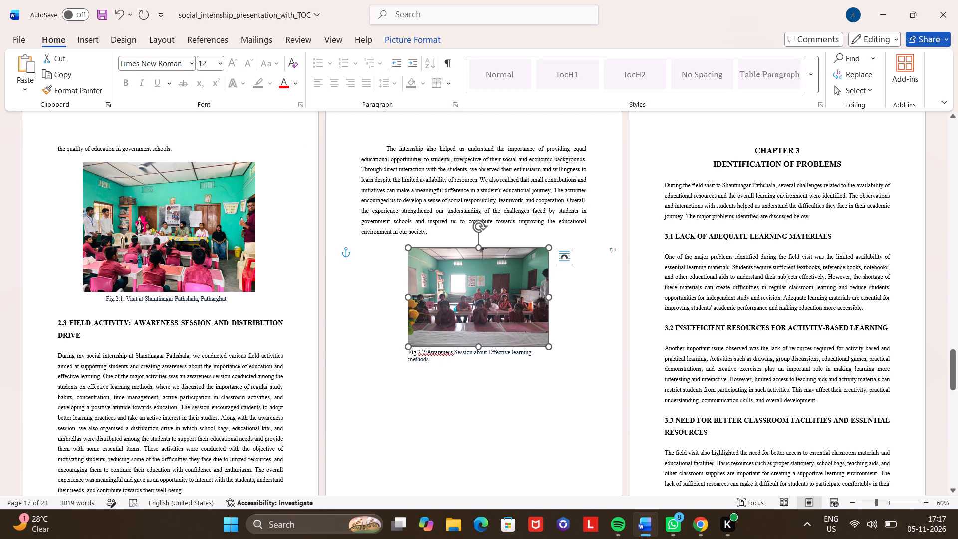
{"action": "left_click", "coordinate": [428, 351]}
{"action": "key", "text": "space"}
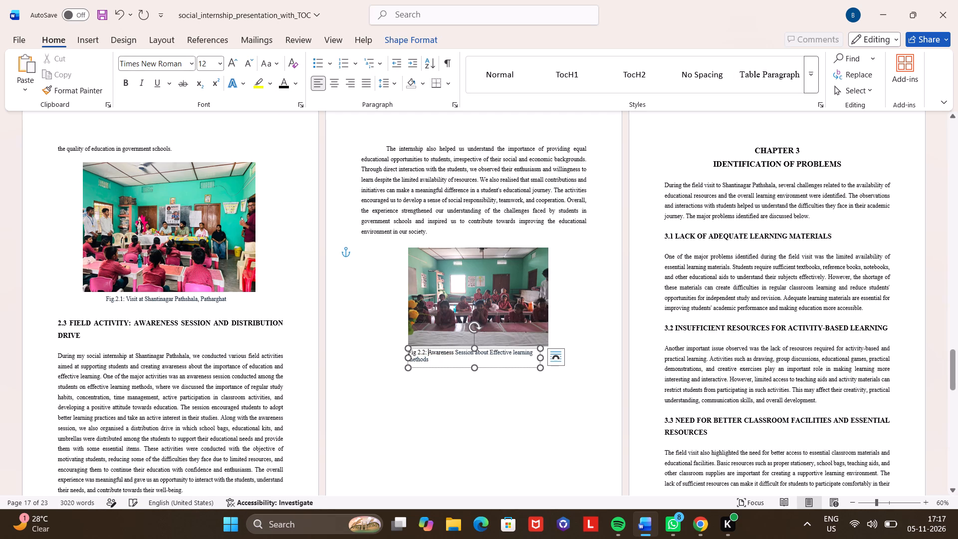
Widen the awareness session picture slightly by extending its left edge.
{"action": "left_click", "coordinate": [514, 307]}
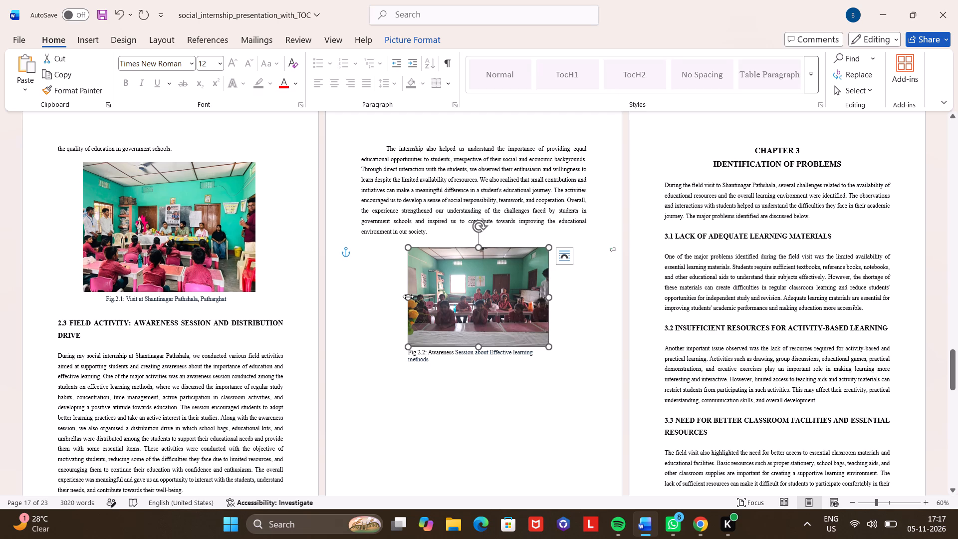
{"action": "left_click_drag", "start_coordinate": [408, 296], "coordinate": [403, 296]}
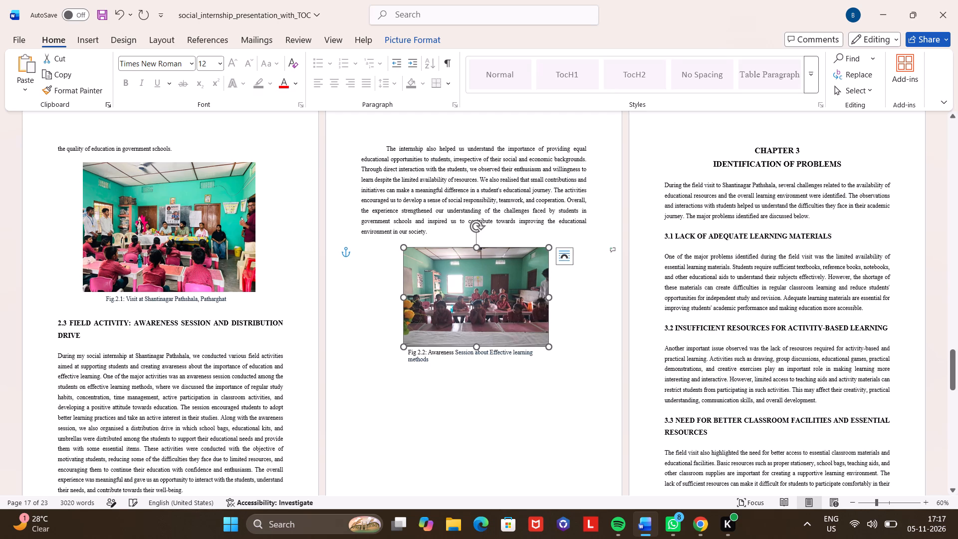
Widen the Fig 2.2 caption box on both sides to about 10.5 cm so its text fits on one line.
{"action": "left_click", "coordinate": [430, 362]}
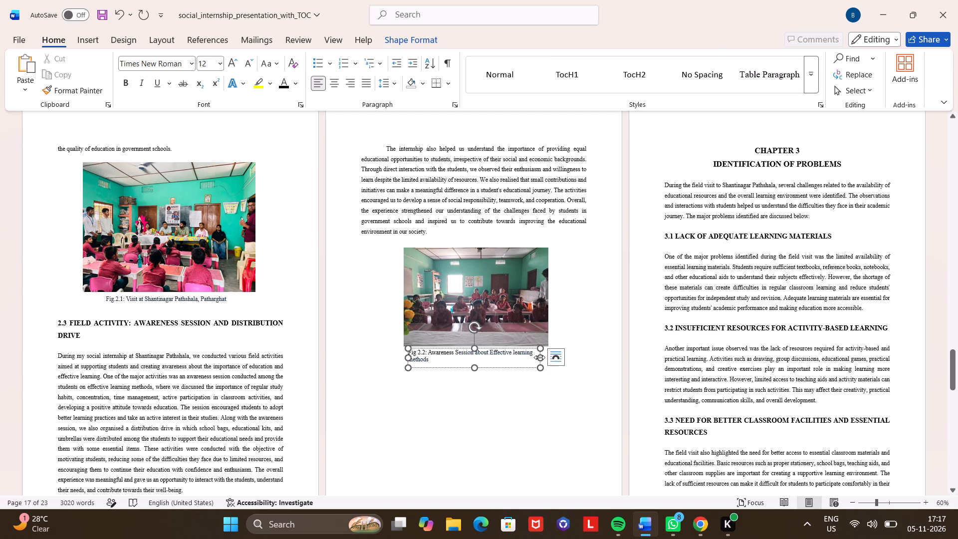
{"action": "left_click_drag", "start_coordinate": [539, 357], "coordinate": [549, 356]}
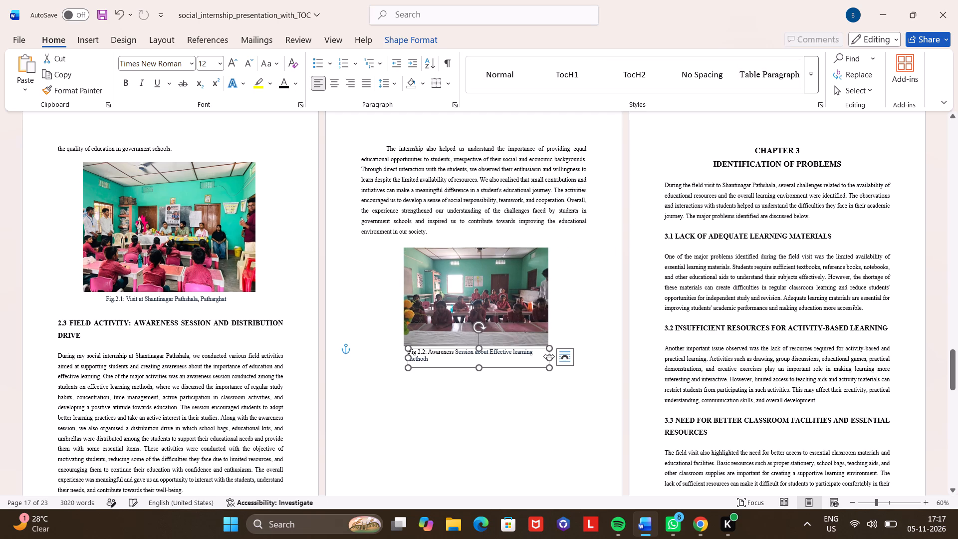
{"action": "left_click", "coordinate": [408, 358]}
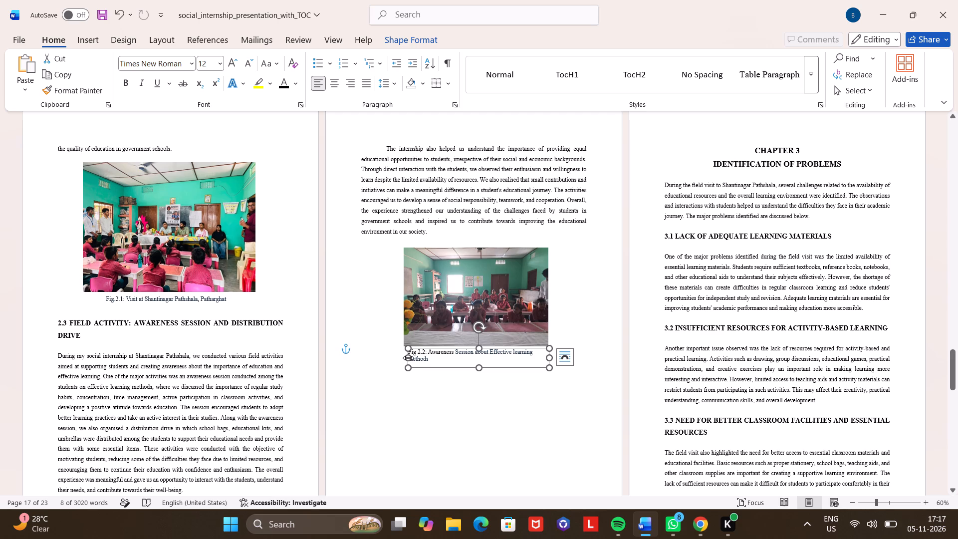
{"action": "left_click", "coordinate": [404, 358]}
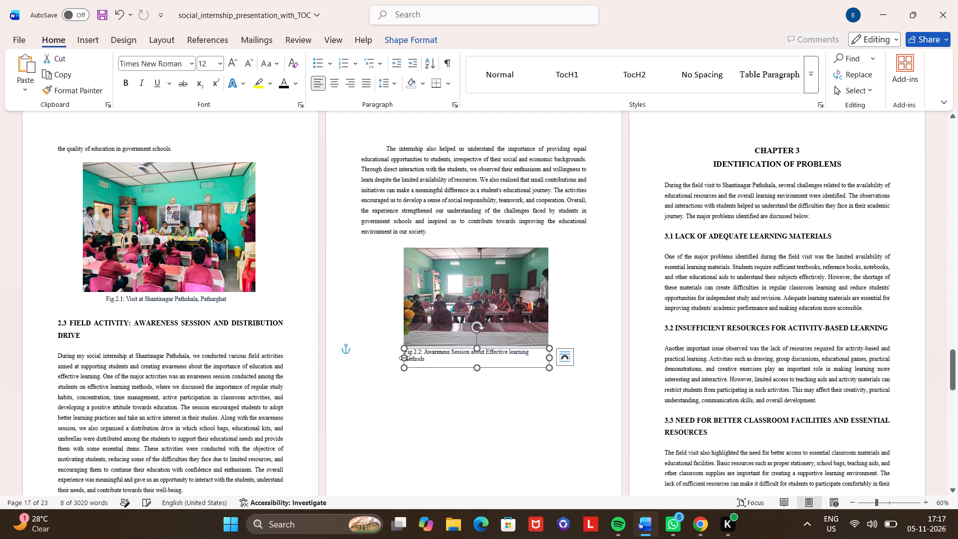
Extend the awareness session picture's left edge further so the picture is wider than its caption box.
{"action": "left_click", "coordinate": [449, 317]}
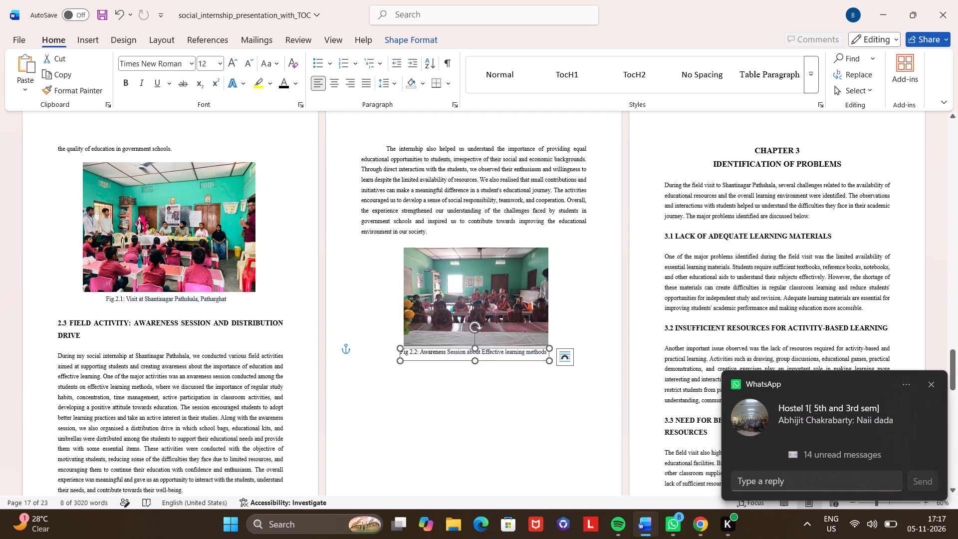
{"action": "left_click_drag", "start_coordinate": [404, 298], "coordinate": [394, 299]}
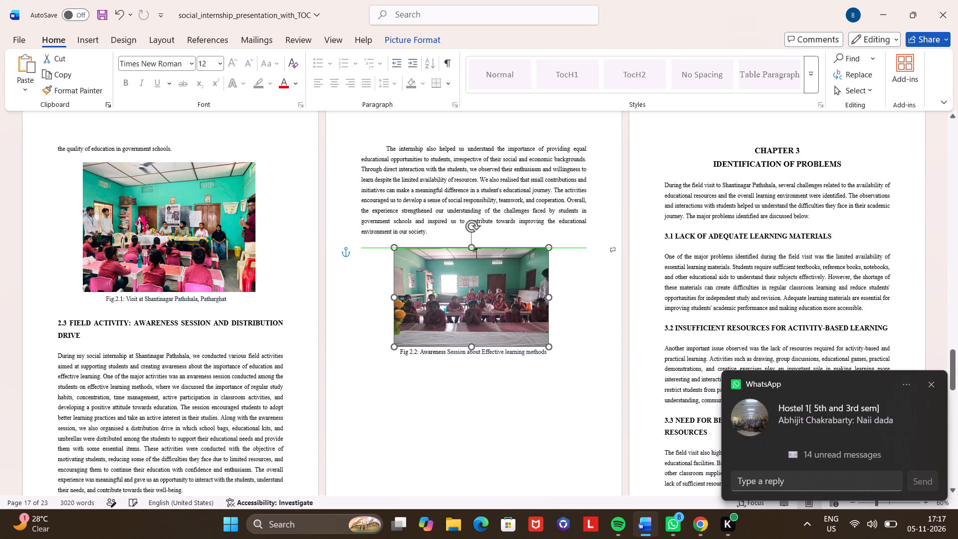
{"action": "left_click_drag", "start_coordinate": [394, 299], "coordinate": [392, 300]}
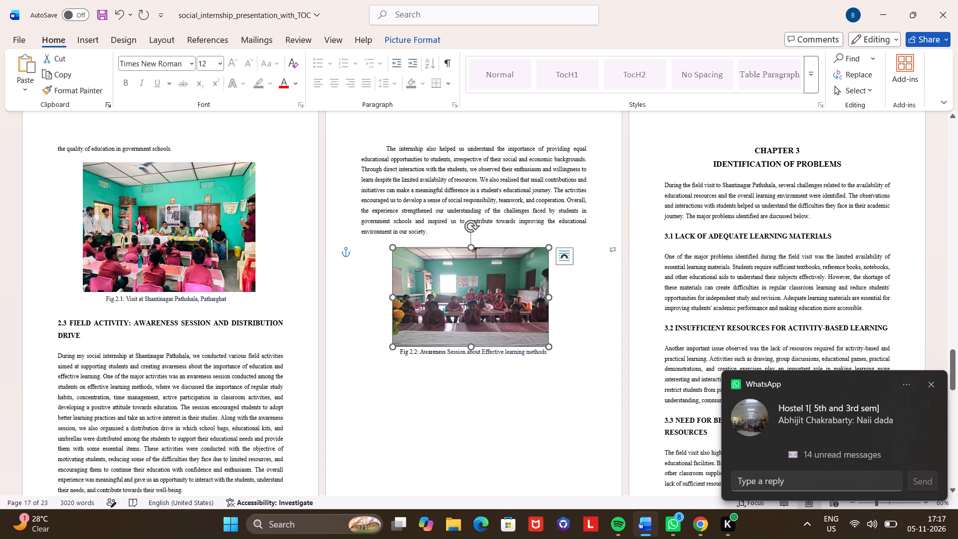
Nudge the Fig 2.2 caption box slightly leftwards to centre it beneath the picture, and deselect it.
{"action": "left_click", "coordinate": [496, 353]}
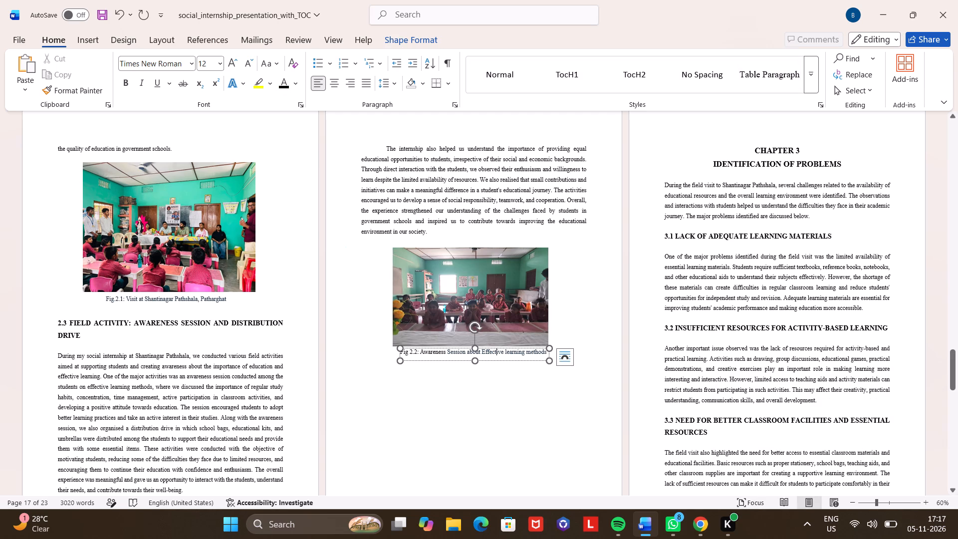
{"action": "left_click", "coordinate": [463, 361]}
{"action": "left_click", "coordinate": [463, 361]}
{"action": "key", "text": "Left"}
{"action": "key", "text": "Left"}
{"action": "key", "text": "Left"}
{"action": "key", "text": "Left"}
{"action": "key", "text": "Left"}
{"action": "key", "text": "Left"}
{"action": "key", "text": "Left"}
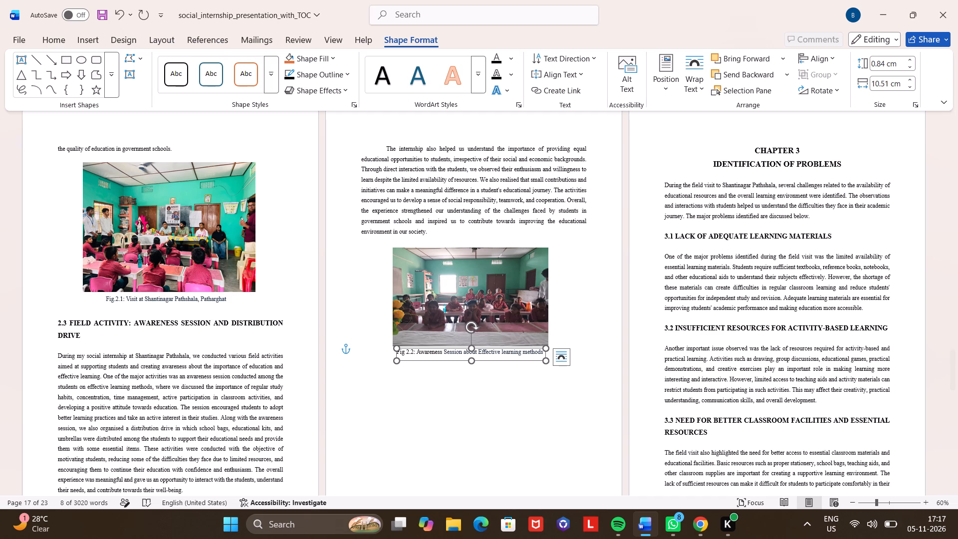
{"action": "left_click", "coordinate": [543, 354]}
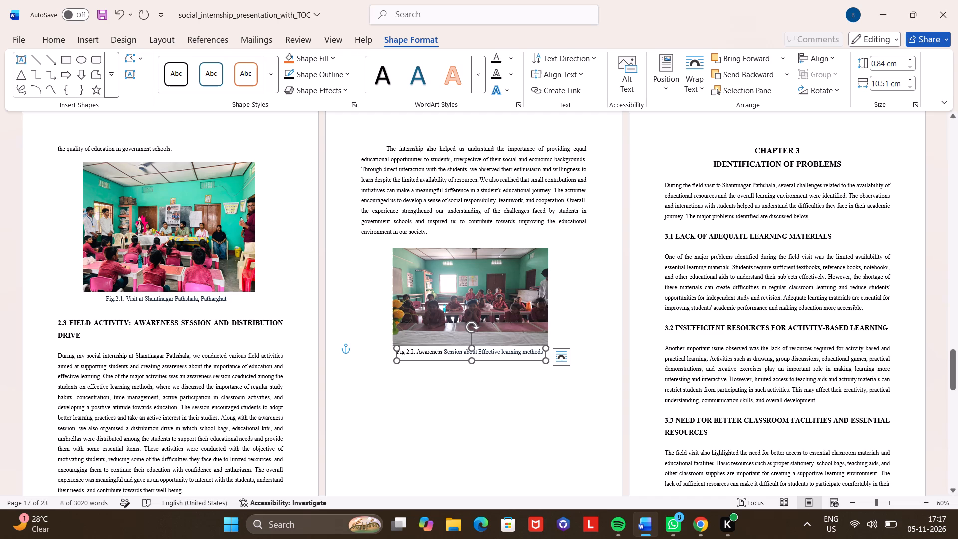
{"action": "left_click", "coordinate": [470, 384]}
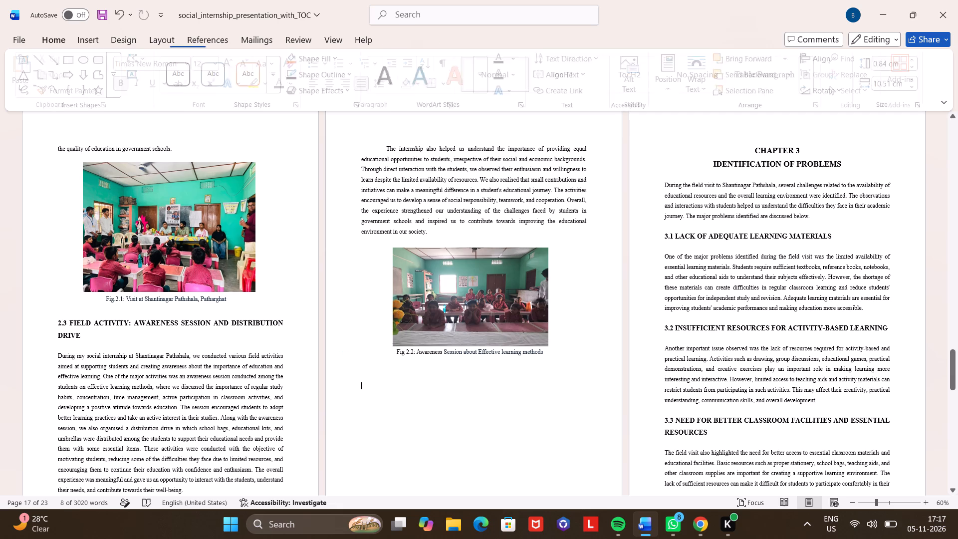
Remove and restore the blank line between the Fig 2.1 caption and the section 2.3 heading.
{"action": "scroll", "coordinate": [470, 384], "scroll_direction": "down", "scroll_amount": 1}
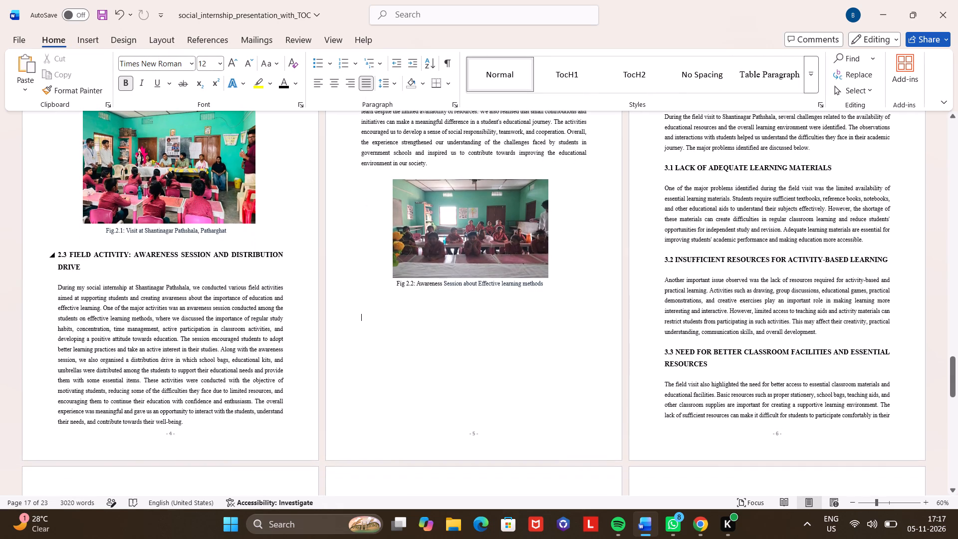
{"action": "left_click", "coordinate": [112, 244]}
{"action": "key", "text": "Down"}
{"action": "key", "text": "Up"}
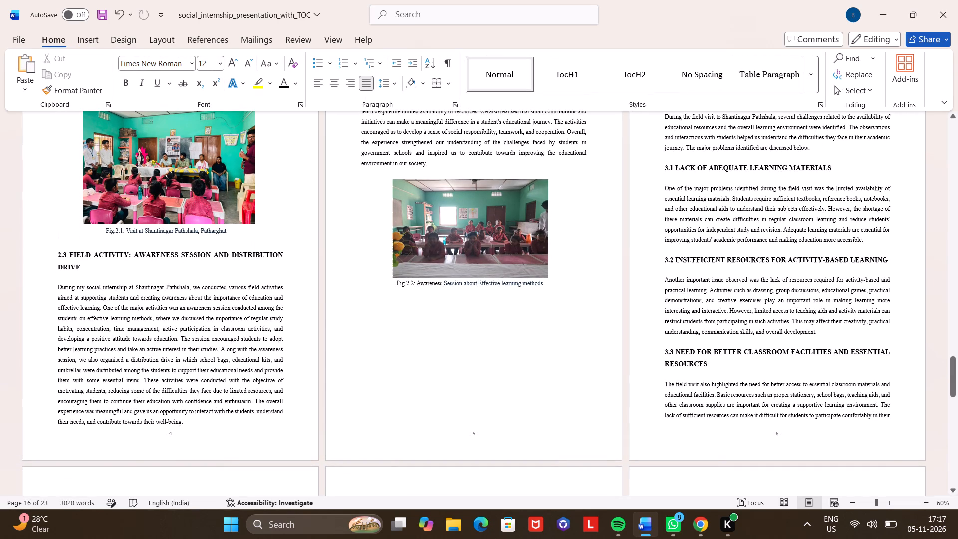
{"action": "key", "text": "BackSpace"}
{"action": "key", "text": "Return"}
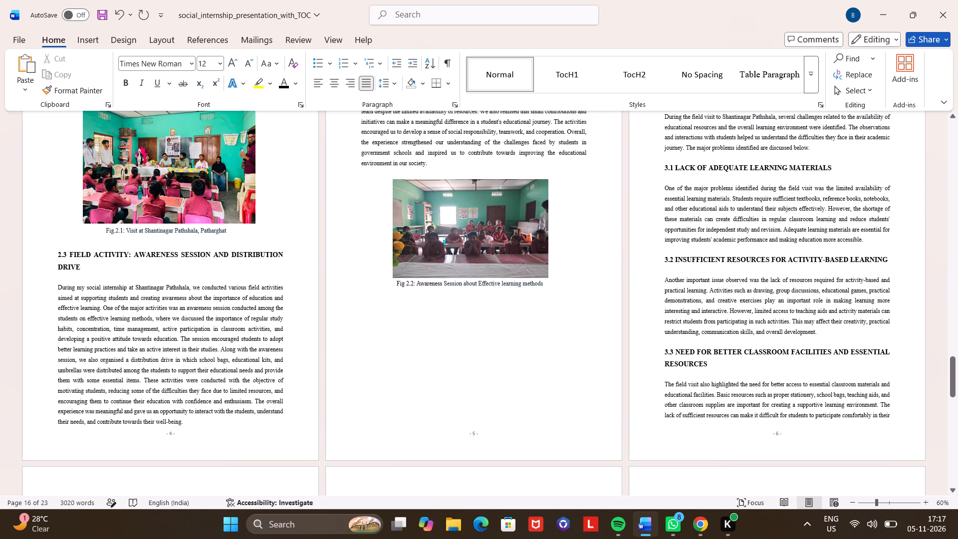
Darken the overly bright internship certificate picture on page v with a brightness/contrast preset, matching the certificate on page vi, and deselect it.
{"action": "scroll", "coordinate": [274, 270], "scroll_direction": "up", "scroll_amount": 7}
{"action": "scroll", "coordinate": [274, 270], "scroll_direction": "up", "scroll_amount": 20}
{"action": "scroll", "coordinate": [274, 270], "scroll_direction": "up", "scroll_amount": 20}
{"action": "scroll", "coordinate": [274, 270], "scroll_direction": "up", "scroll_amount": 20}
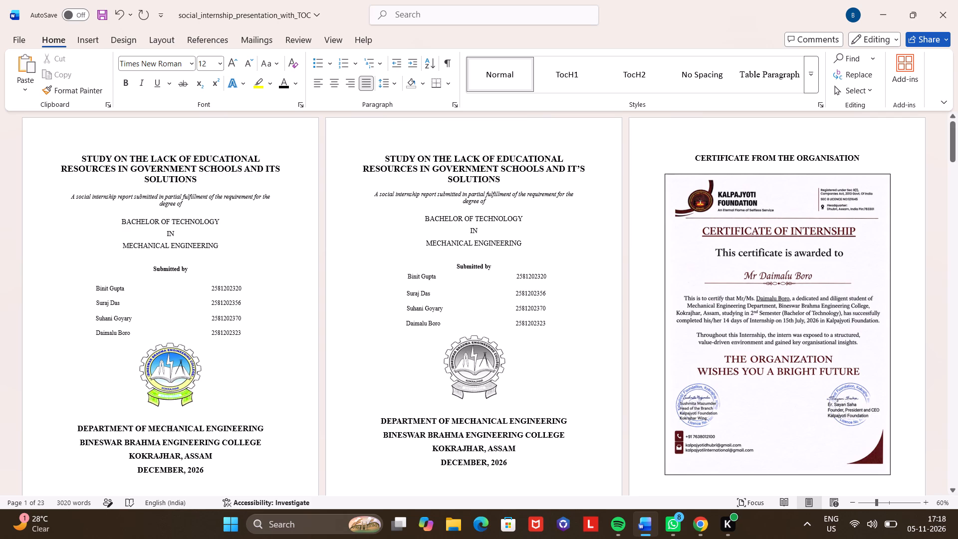
{"action": "scroll", "coordinate": [522, 222], "scroll_direction": "down", "scroll_amount": 4}
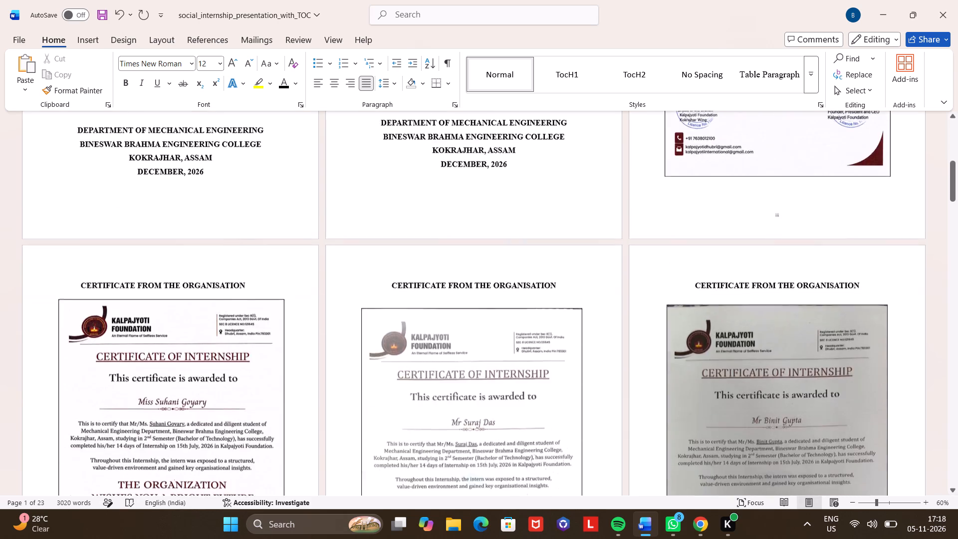
{"action": "left_click", "coordinate": [509, 269]}
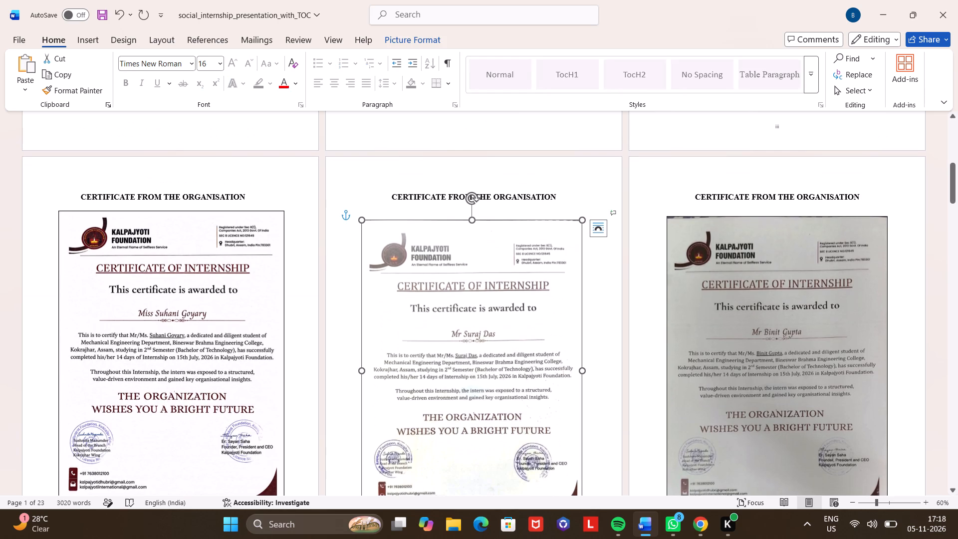
{"action": "double_click", "coordinate": [456, 277]}
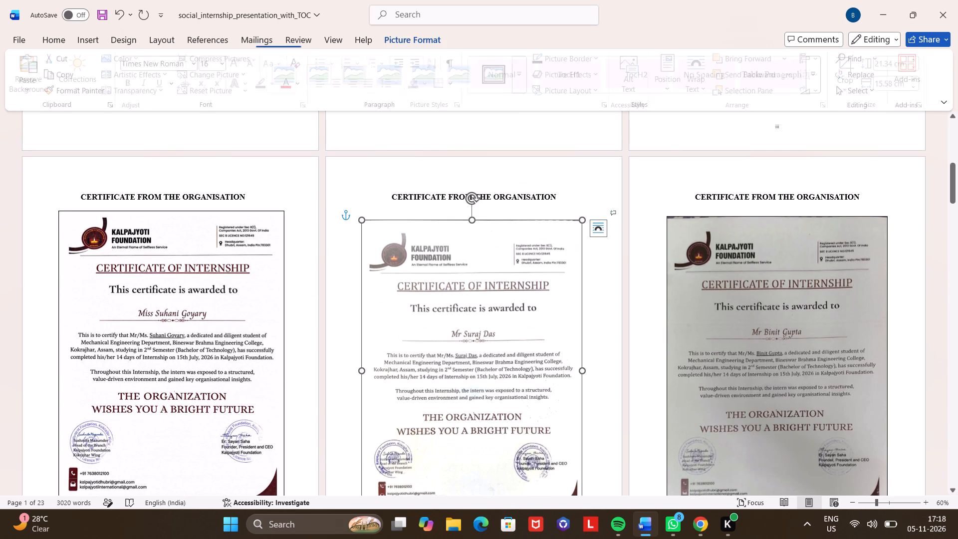
{"action": "left_click_drag", "start_coordinate": [124, 56], "coordinate": [203, 192]}
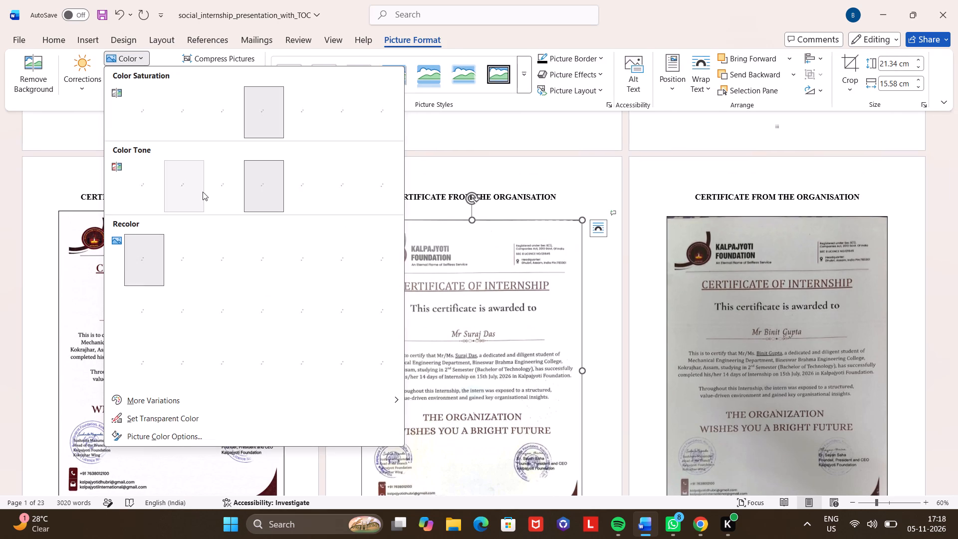
{"action": "left_click_drag", "start_coordinate": [203, 192], "coordinate": [85, 73]}
{"action": "left_click", "coordinate": [85, 73]}
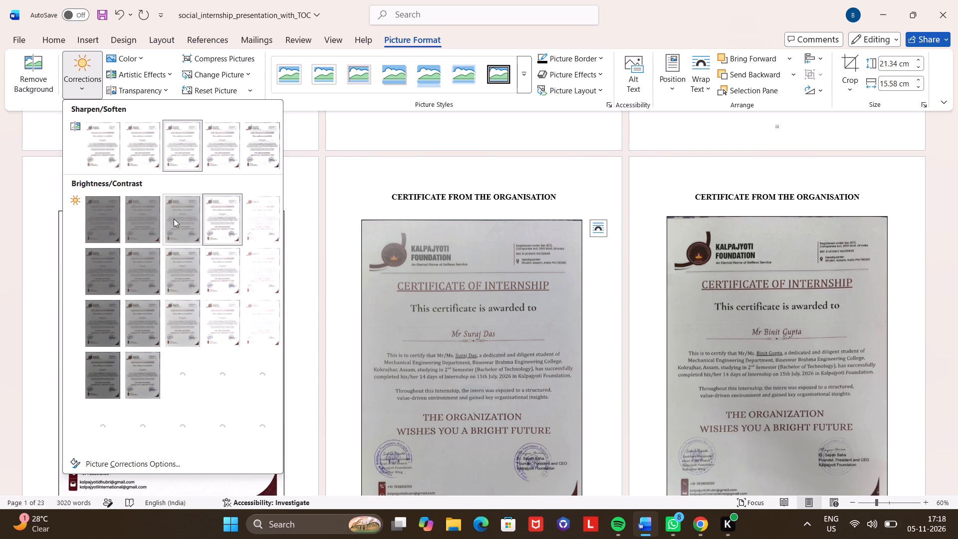
{"action": "left_click", "coordinate": [174, 219]}
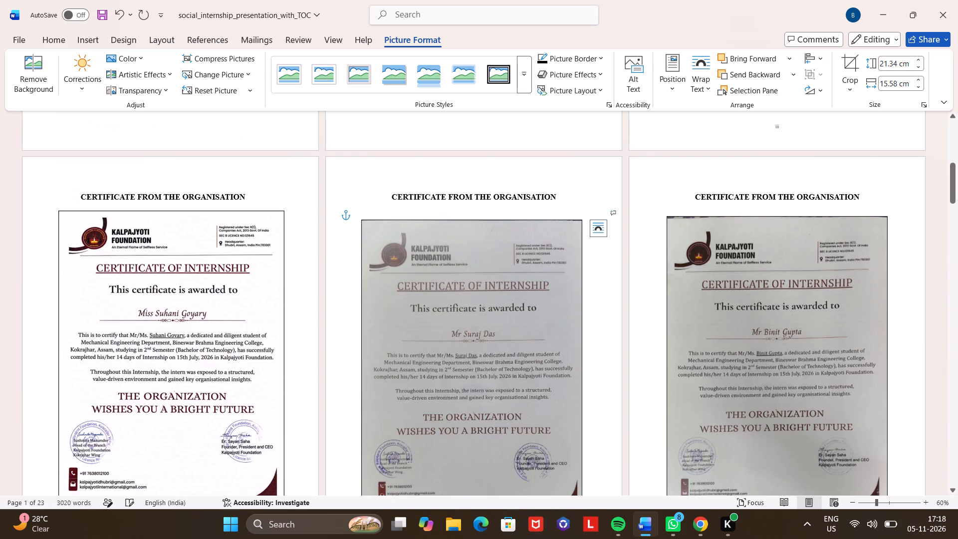
{"action": "left_click", "coordinate": [353, 171]}
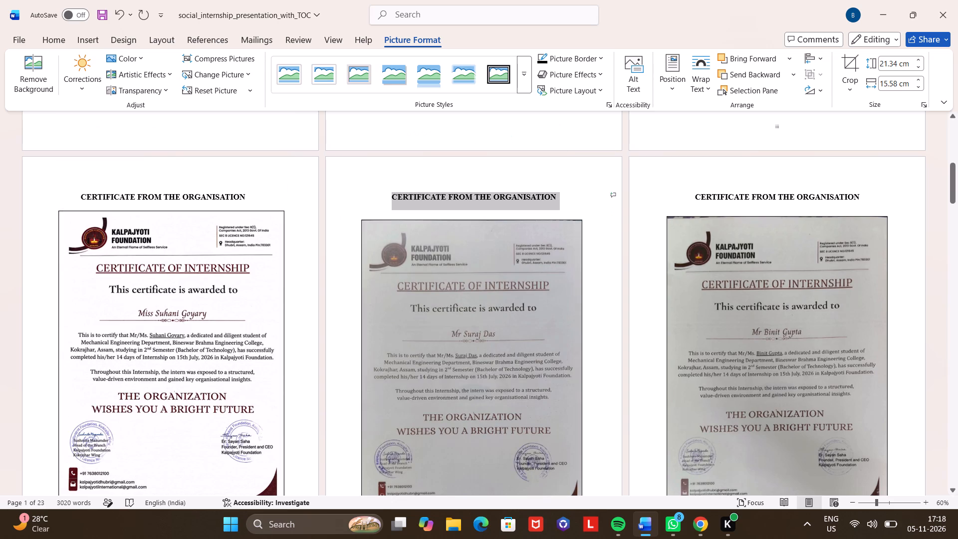
Review the report's pages from the certificates through the contents and chapters 1 to 3, checking layout, pictures and captions.
{"action": "scroll", "coordinate": [449, 337], "scroll_direction": "down", "scroll_amount": 2}
{"action": "scroll", "coordinate": [449, 337], "scroll_direction": "up", "scroll_amount": 1}
{"action": "scroll", "coordinate": [449, 337], "scroll_direction": "down", "scroll_amount": 2}
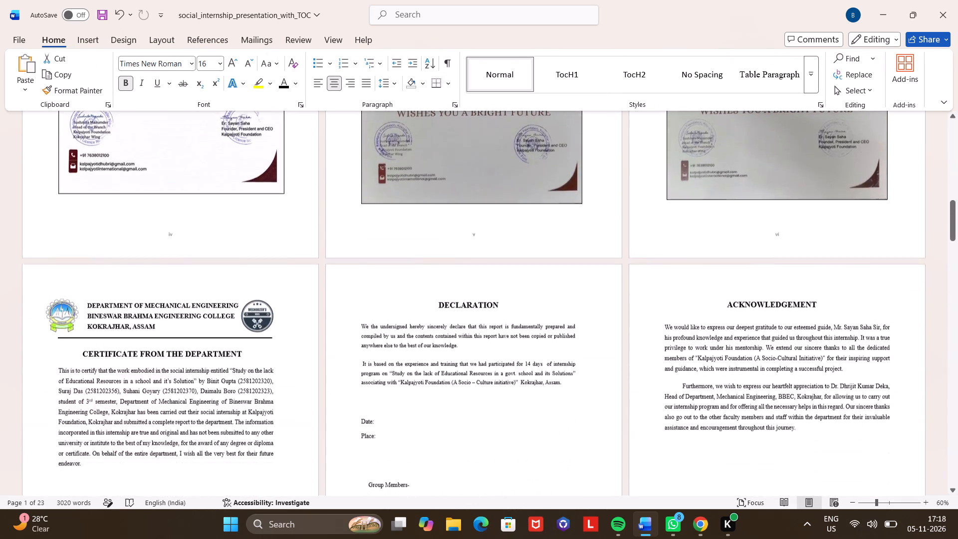
{"action": "scroll", "coordinate": [449, 337], "scroll_direction": "down", "scroll_amount": 1}
{"action": "left_click", "coordinate": [449, 337]}
{"action": "scroll", "coordinate": [449, 337], "scroll_direction": "down", "scroll_amount": 3}
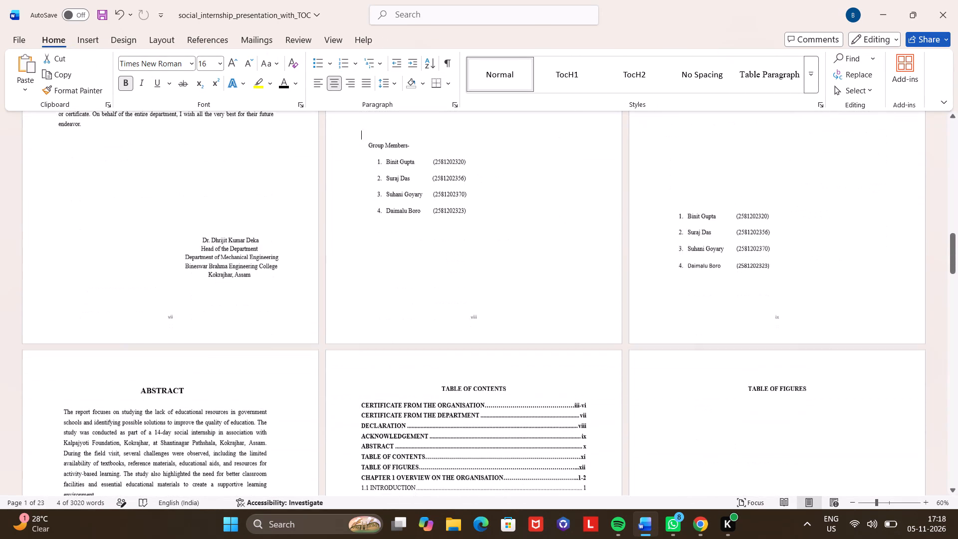
{"action": "scroll", "coordinate": [449, 337], "scroll_direction": "down", "scroll_amount": 1}
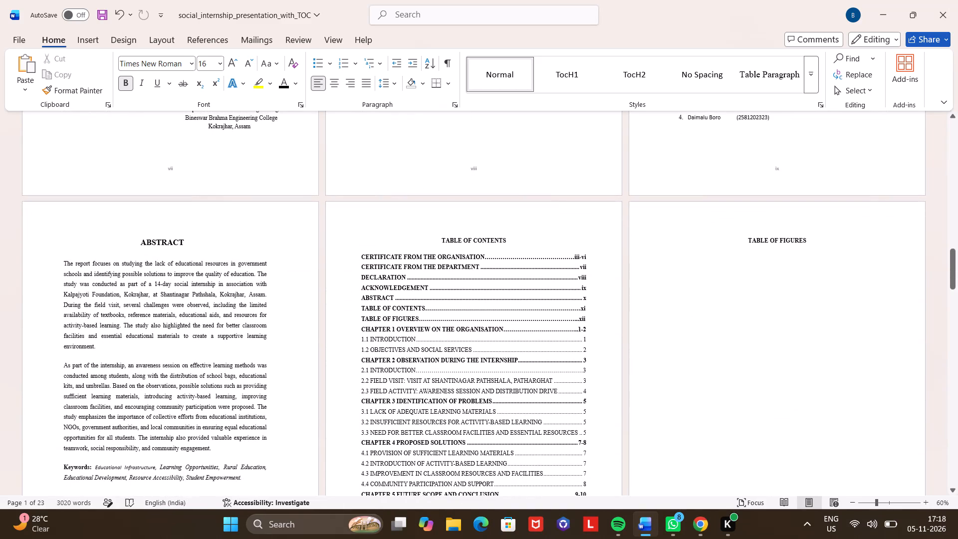
{"action": "scroll", "coordinate": [449, 337], "scroll_direction": "down", "scroll_amount": 2}
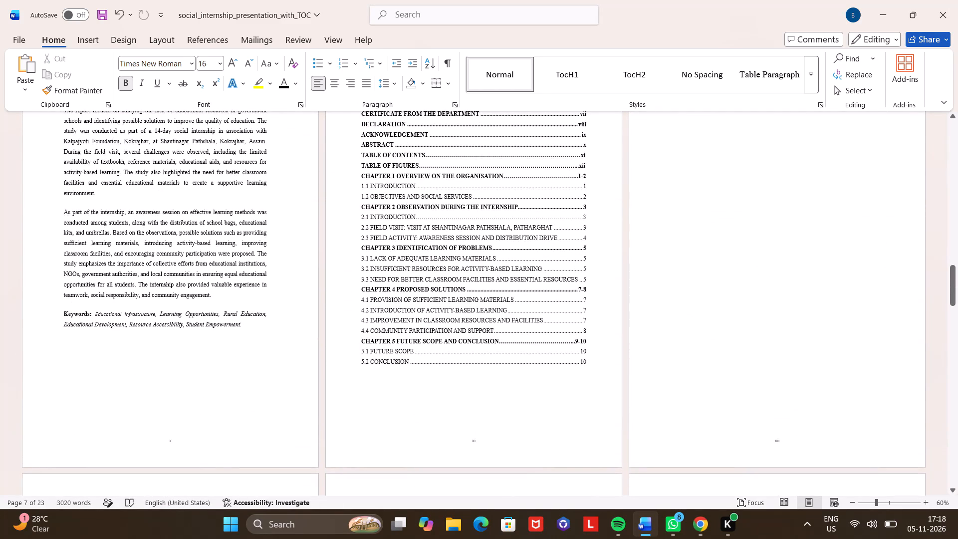
{"action": "scroll", "coordinate": [449, 337], "scroll_direction": "down", "scroll_amount": 5}
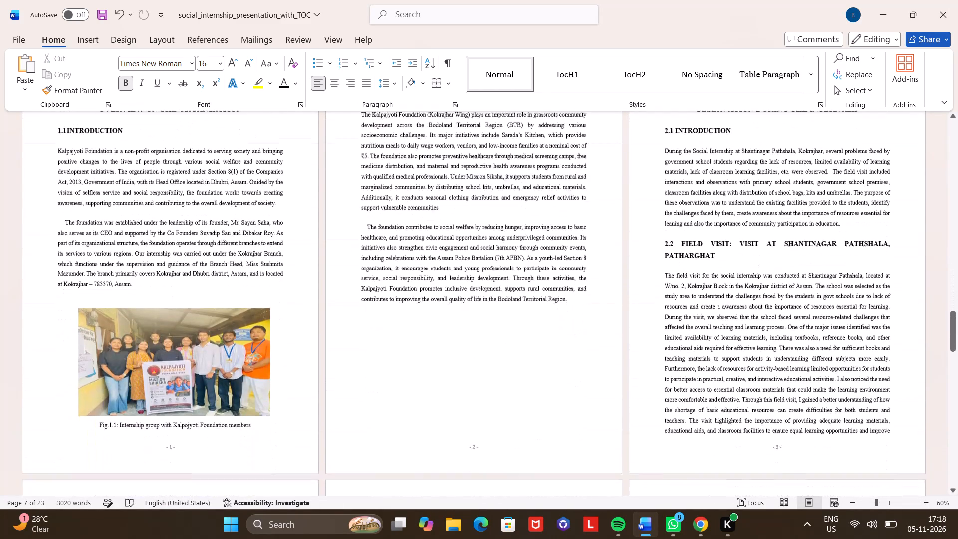
{"action": "scroll", "coordinate": [449, 337], "scroll_direction": "down", "scroll_amount": 2}
{"action": "scroll", "coordinate": [449, 337], "scroll_direction": "up", "scroll_amount": 1}
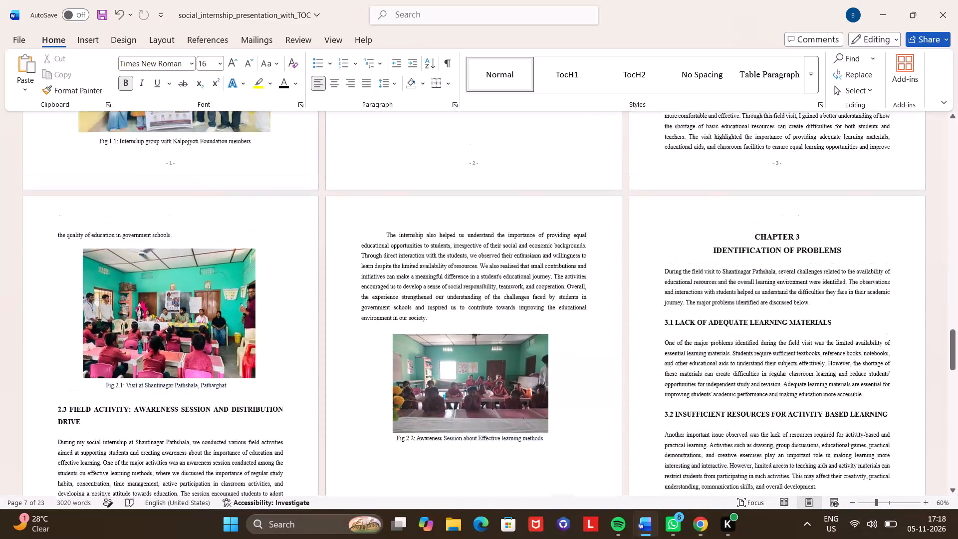
{"action": "scroll", "coordinate": [449, 337], "scroll_direction": "up", "scroll_amount": 1}
{"action": "scroll", "coordinate": [449, 337], "scroll_direction": "down", "scroll_amount": 3}
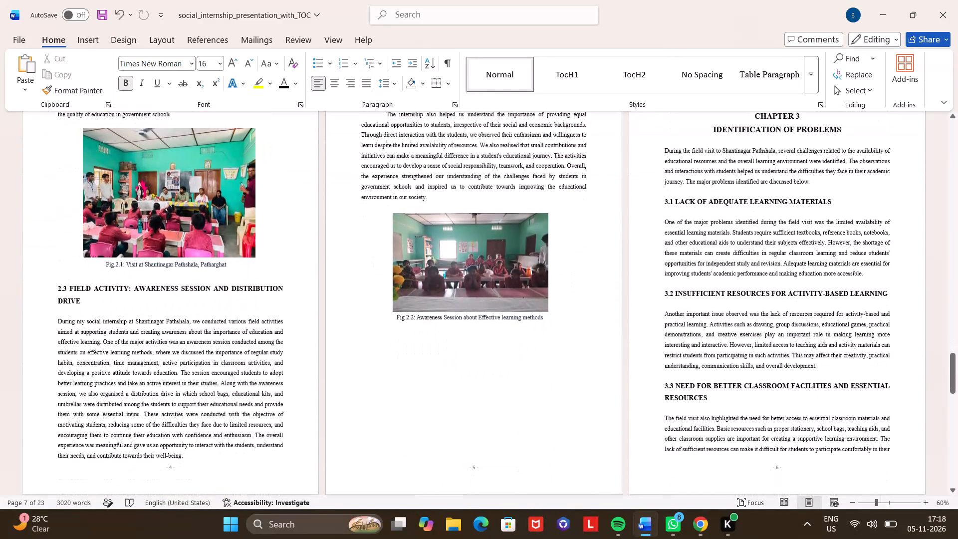
{"action": "scroll", "coordinate": [450, 357], "scroll_direction": "down", "scroll_amount": 1}
Insert the picture "distribution of kits by suraj" from the Screenshots folder, below the Fig 2.2 caption.
{"action": "left_click", "coordinate": [450, 357]}
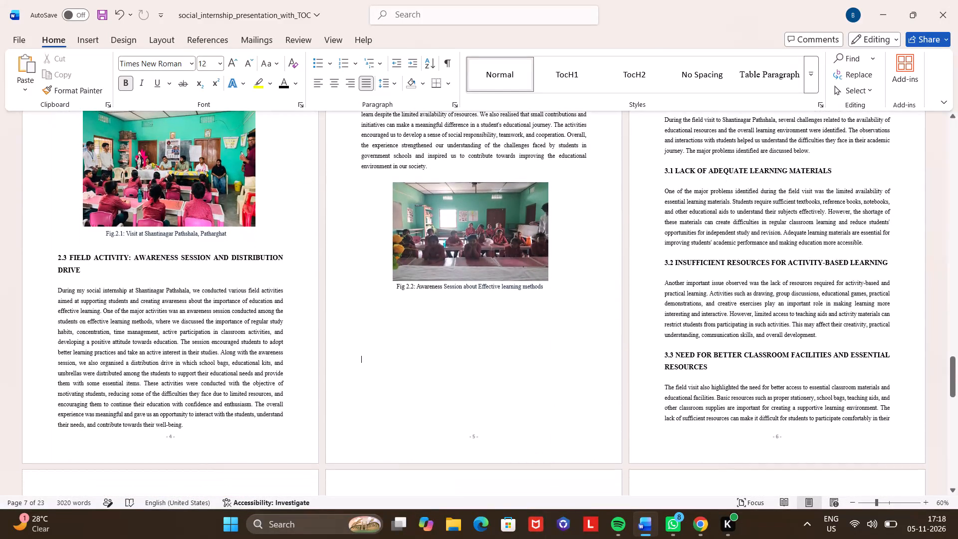
{"action": "left_click", "coordinate": [83, 33]}
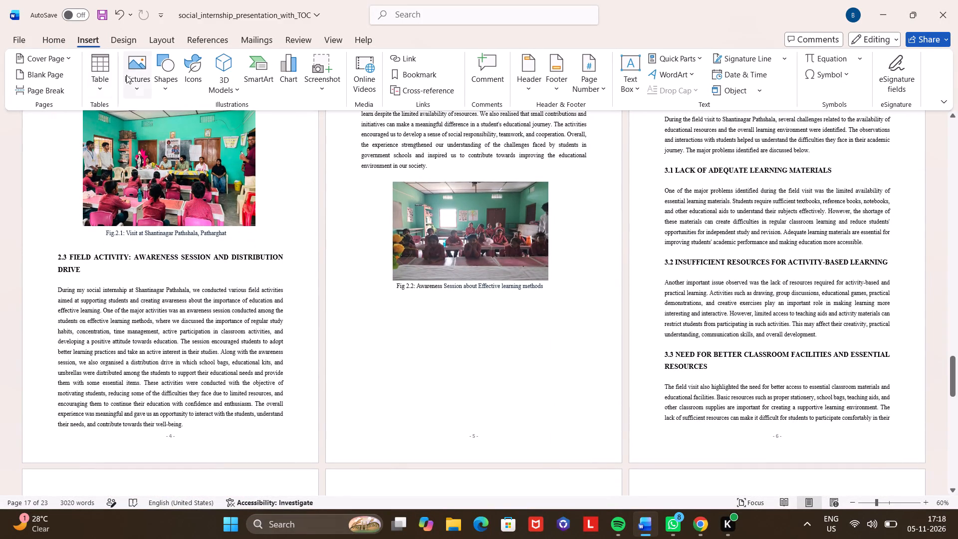
{"action": "left_click", "coordinate": [139, 84]}
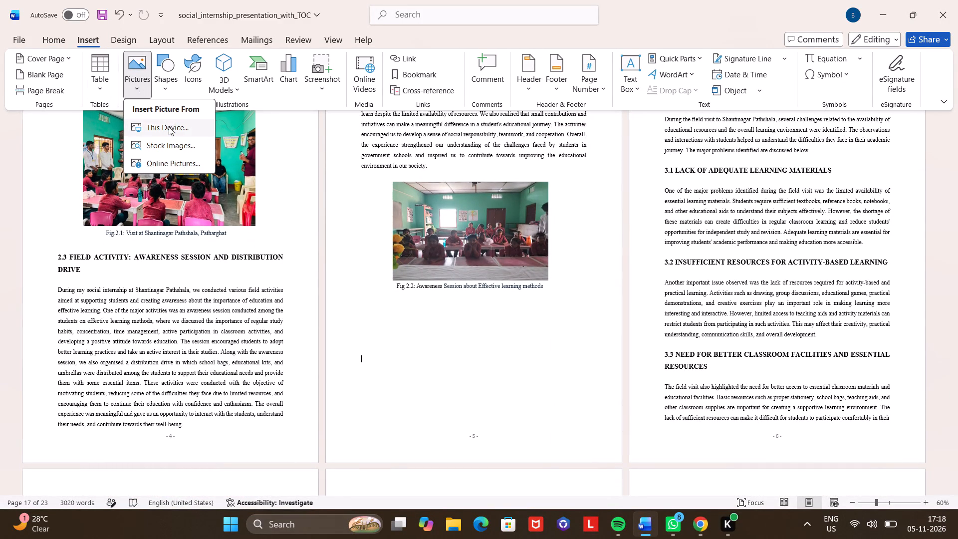
{"action": "left_click", "coordinate": [169, 127]}
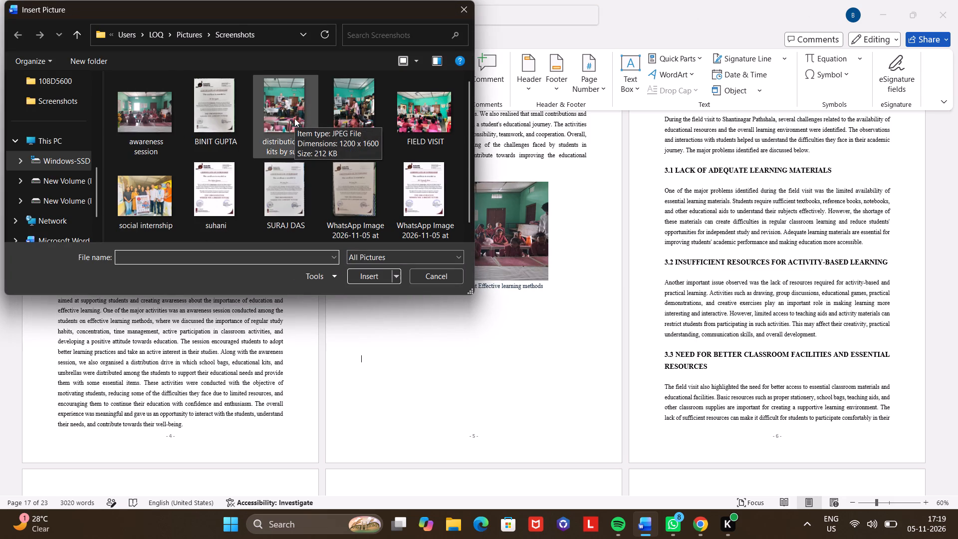
{"action": "left_click", "coordinate": [294, 118]}
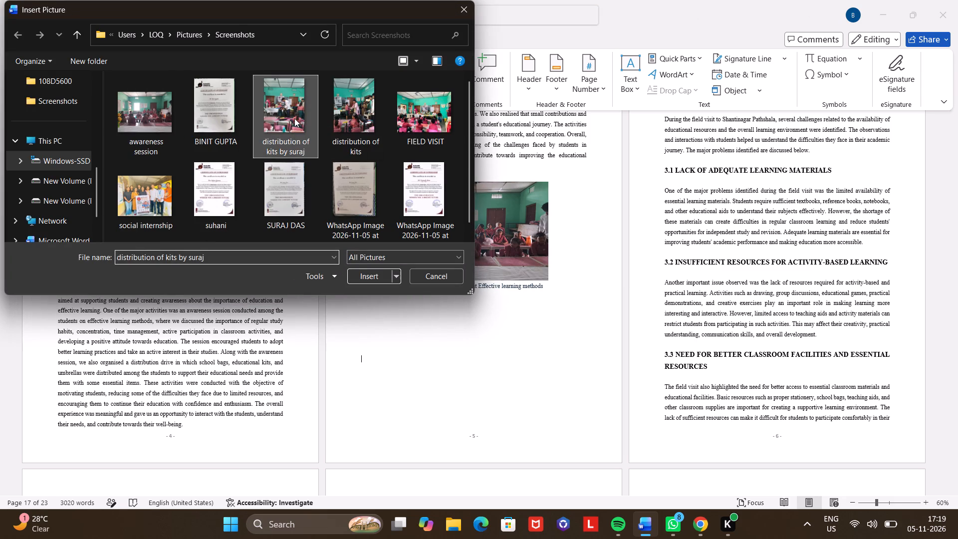
{"action": "left_click", "coordinate": [368, 274]}
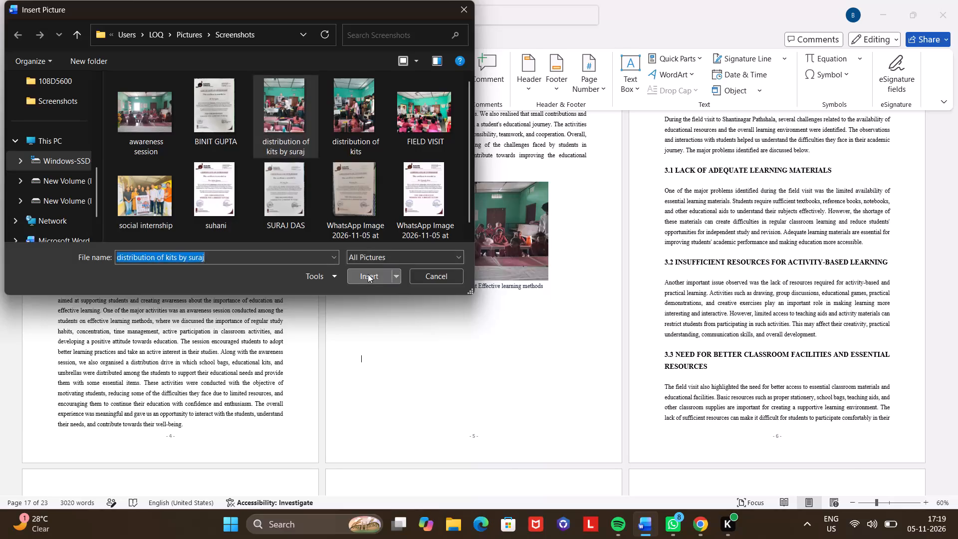
Set the kit distribution picture's text wrapping to In Front of Text.
{"action": "scroll", "coordinate": [783, 225], "scroll_direction": "up", "scroll_amount": 1}
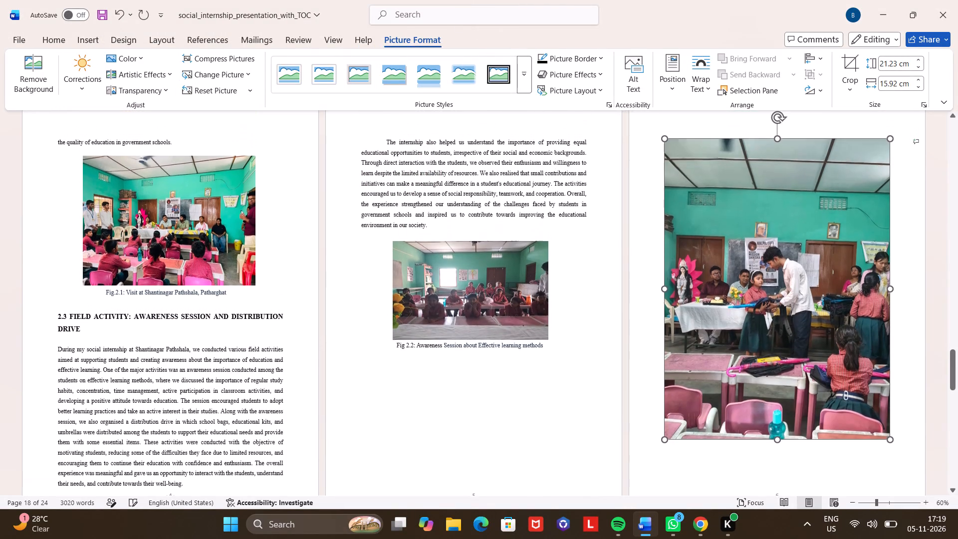
{"action": "left_click", "coordinate": [829, 205]}
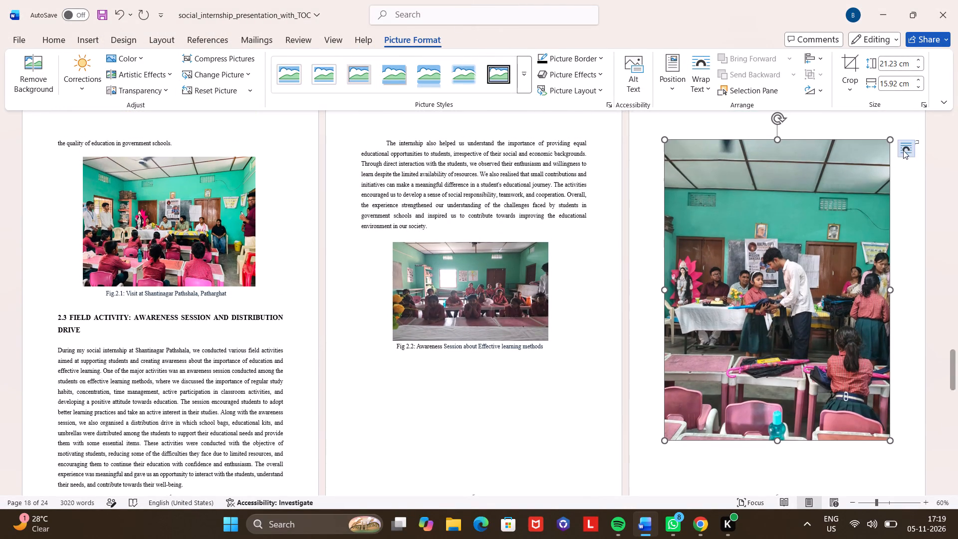
{"action": "left_click", "coordinate": [907, 150]}
{"action": "left_click", "coordinate": [873, 156]}
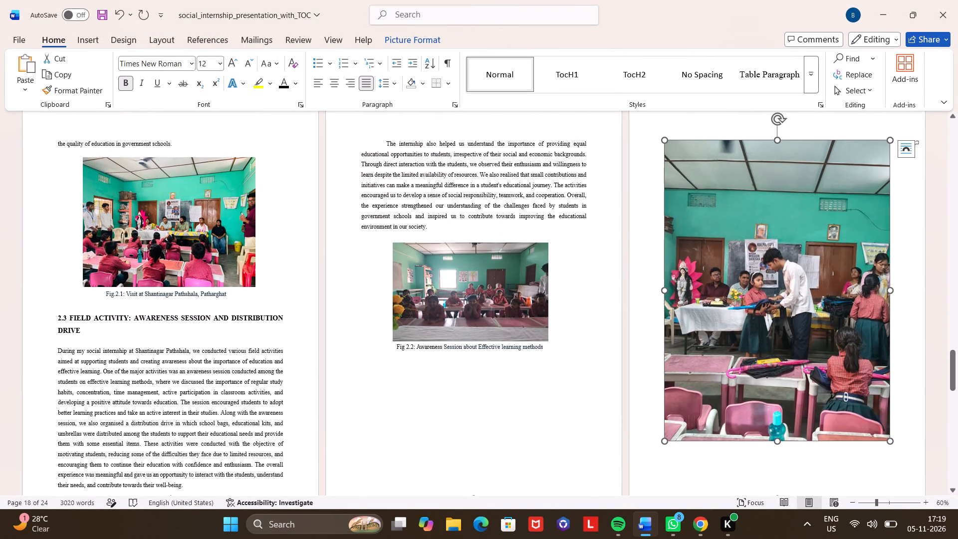
{"action": "left_click", "coordinate": [907, 149]}
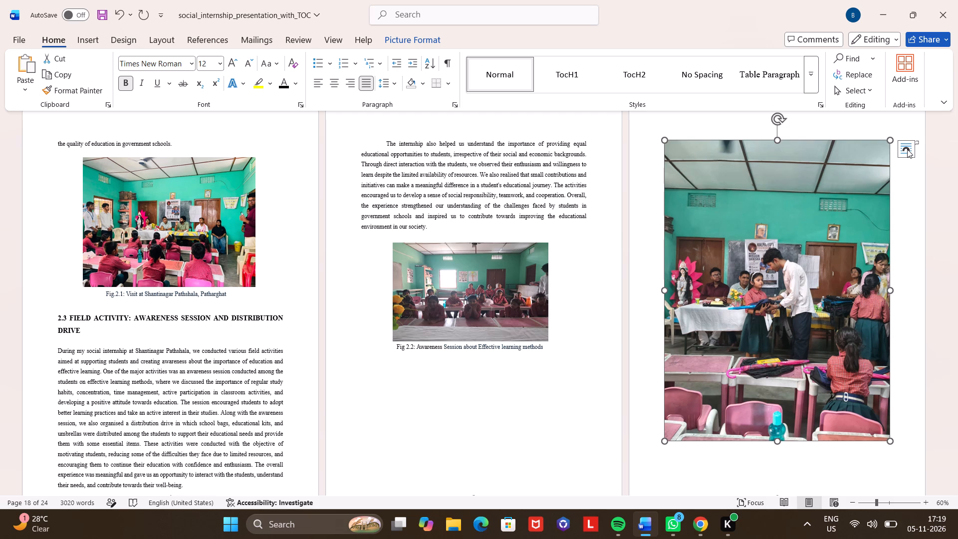
{"action": "left_click", "coordinate": [907, 149]}
{"action": "left_click", "coordinate": [629, 268]}
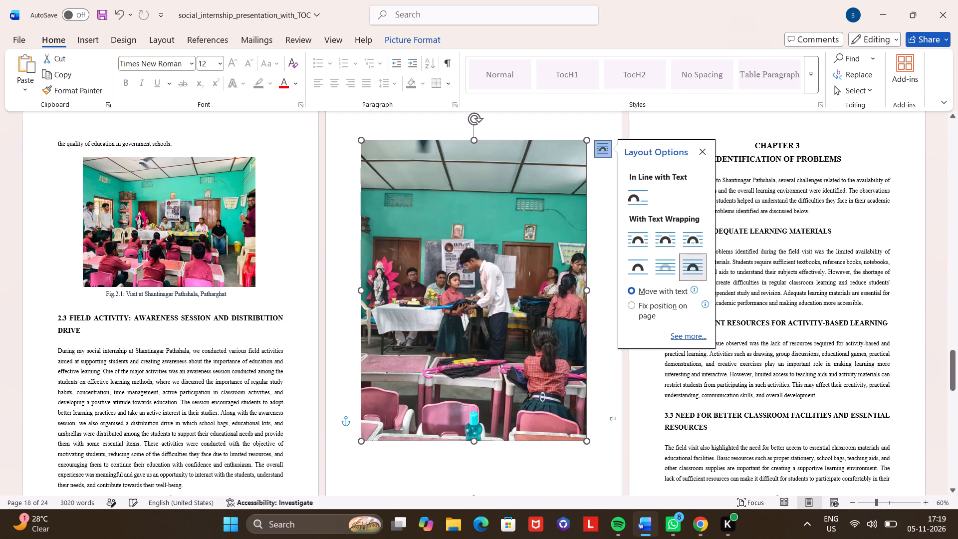
Shrink the kit distribution picture to under half its height and just over half its width, to fit the space below Fig 2.2.
{"action": "left_click_drag", "start_coordinate": [475, 441], "coordinate": [481, 223]}
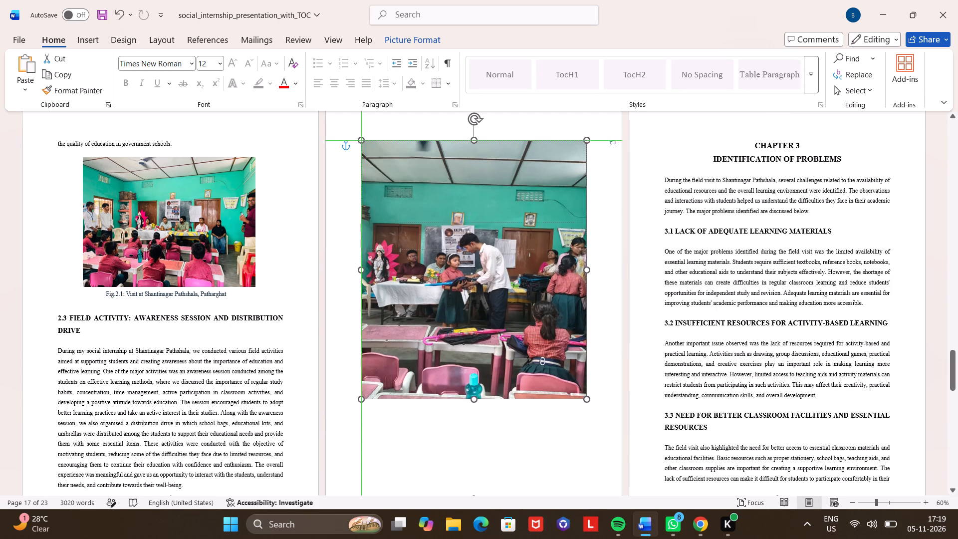
{"action": "left_click_drag", "start_coordinate": [481, 223], "coordinate": [484, 276]}
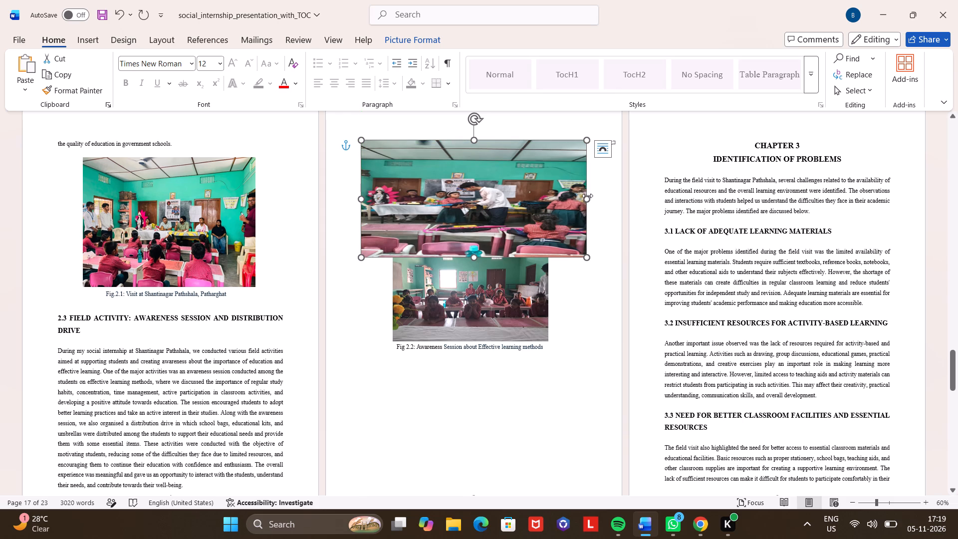
{"action": "left_click_drag", "start_coordinate": [587, 198], "coordinate": [488, 203]}
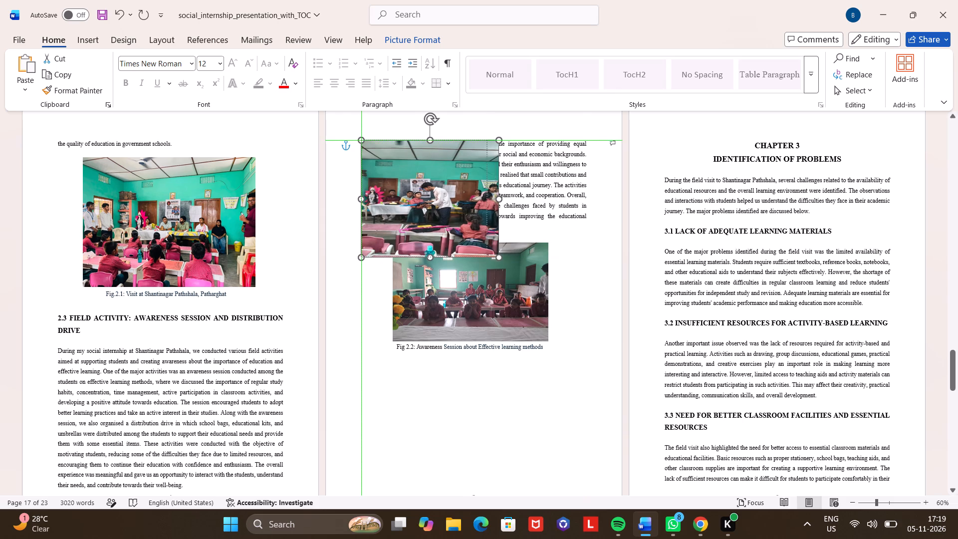
{"action": "left_click_drag", "start_coordinate": [488, 203], "coordinate": [488, 202]}
Move the kit distribution picture into the empty space just beneath the Fig 2.2 caption, towards the page's left margin.
{"action": "left_click_drag", "start_coordinate": [426, 190], "coordinate": [452, 398]}
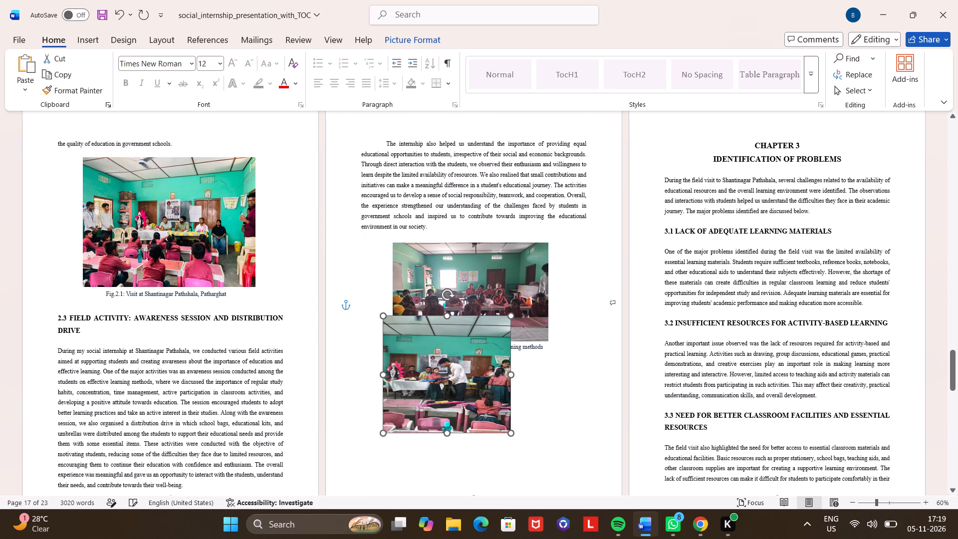
{"action": "left_click_drag", "start_coordinate": [452, 398], "coordinate": [438, 400]}
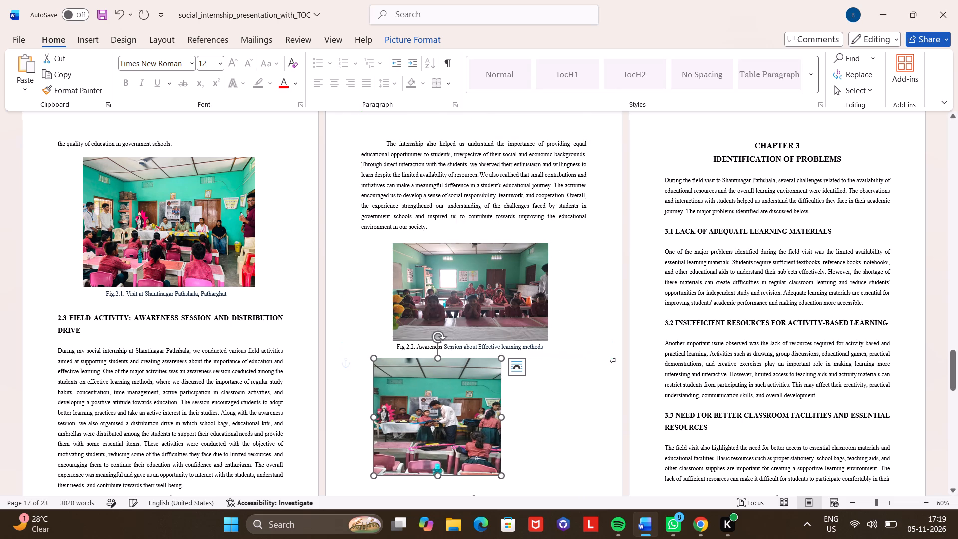
Narrow the kit distribution picture below the Fig 2.2 caption to a width of about 8.47 cm.
{"action": "left_click_drag", "start_coordinate": [500, 417], "coordinate": [494, 417]}
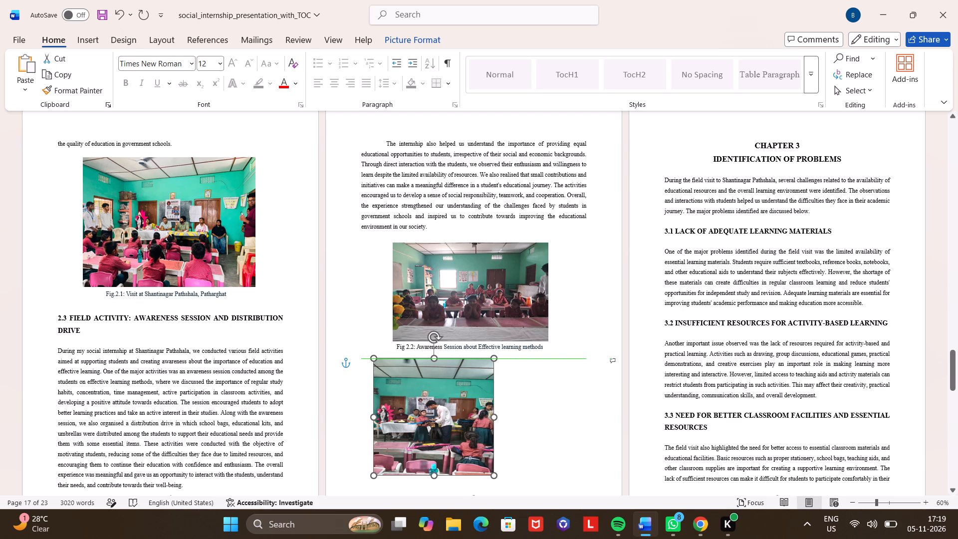
{"action": "left_click_drag", "start_coordinate": [494, 417], "coordinate": [493, 417]}
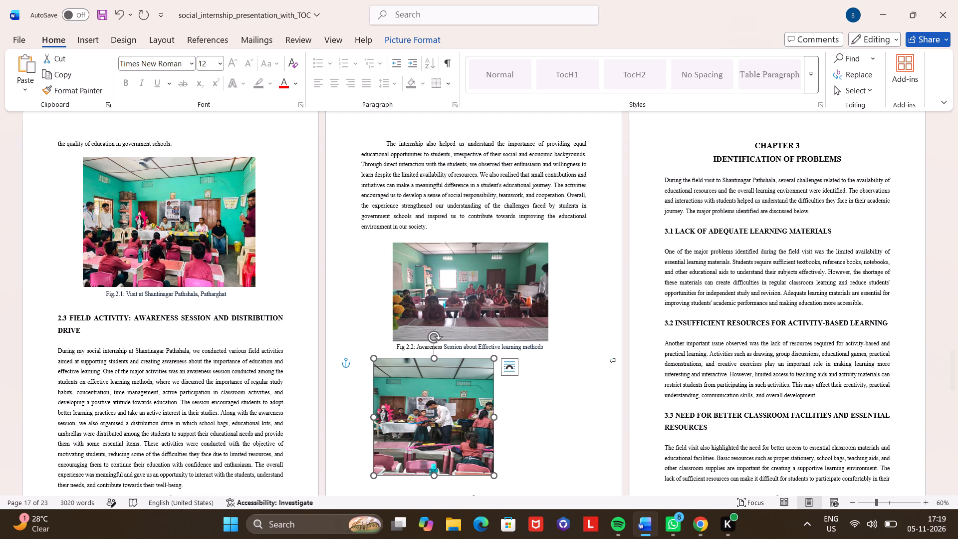
Crop the ceiling strip off the top of the kit distribution picture, to a height of about 6.6 cm.
{"action": "scroll", "coordinate": [462, 419], "scroll_direction": "down", "scroll_amount": 1}
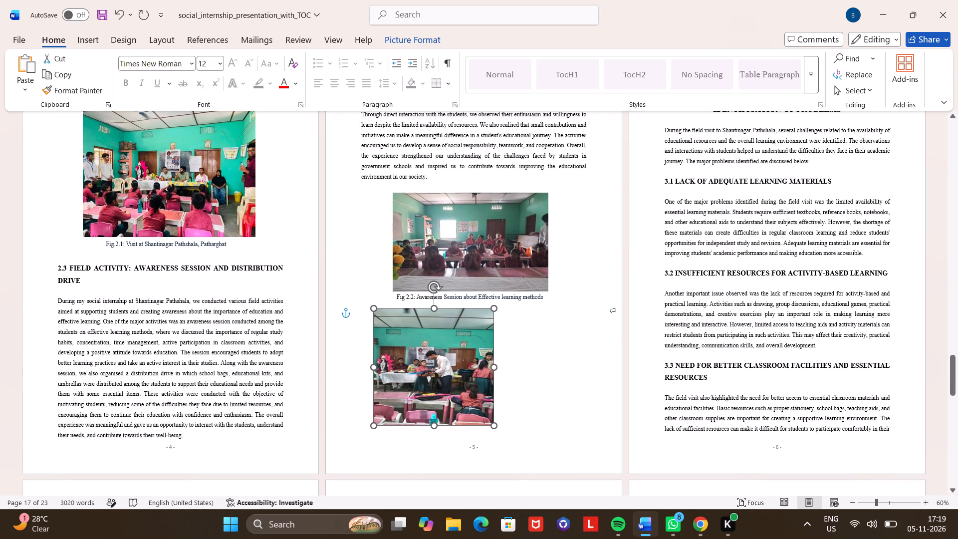
{"action": "left_click", "coordinate": [440, 346]}
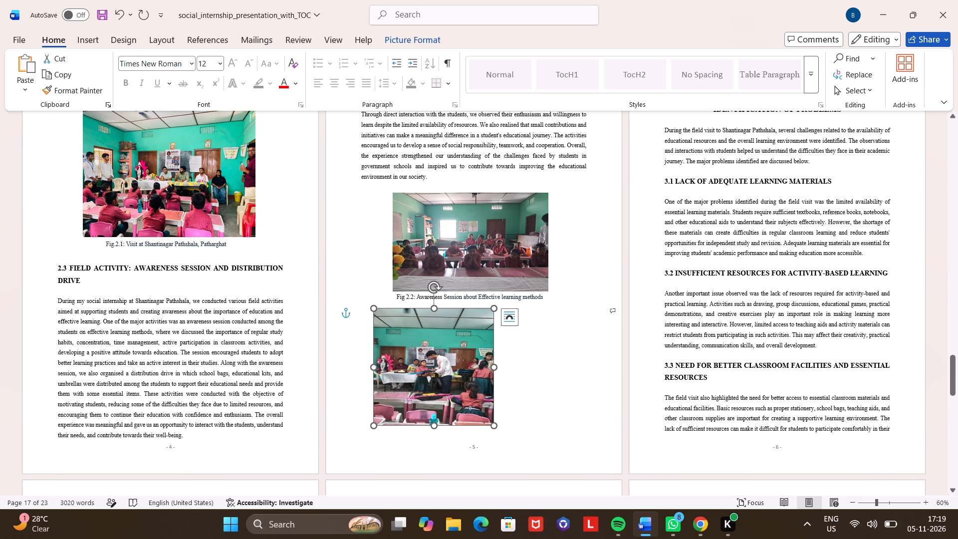
{"action": "left_click", "coordinate": [439, 364]}
{"action": "double_click", "coordinate": [403, 390]}
{"action": "left_click", "coordinate": [854, 61]}
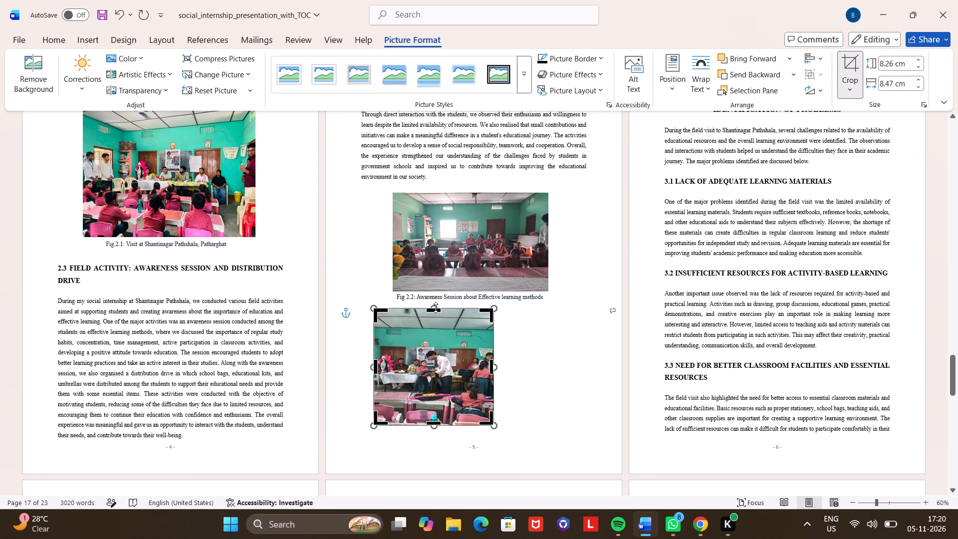
{"action": "left_click_drag", "start_coordinate": [435, 308], "coordinate": [434, 311]}
{"action": "left_click_drag", "start_coordinate": [434, 311], "coordinate": [432, 332]}
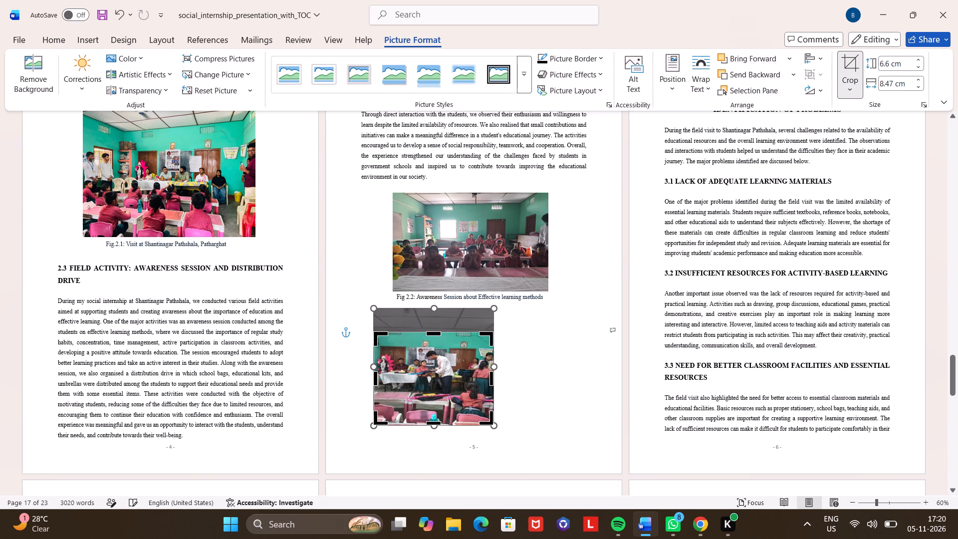
{"action": "left_click", "coordinate": [540, 358]}
Nudge the cropped kit distribution picture up so it sits just beneath the Fig 2.2 caption with a small gap.
{"action": "left_click", "coordinate": [442, 355]}
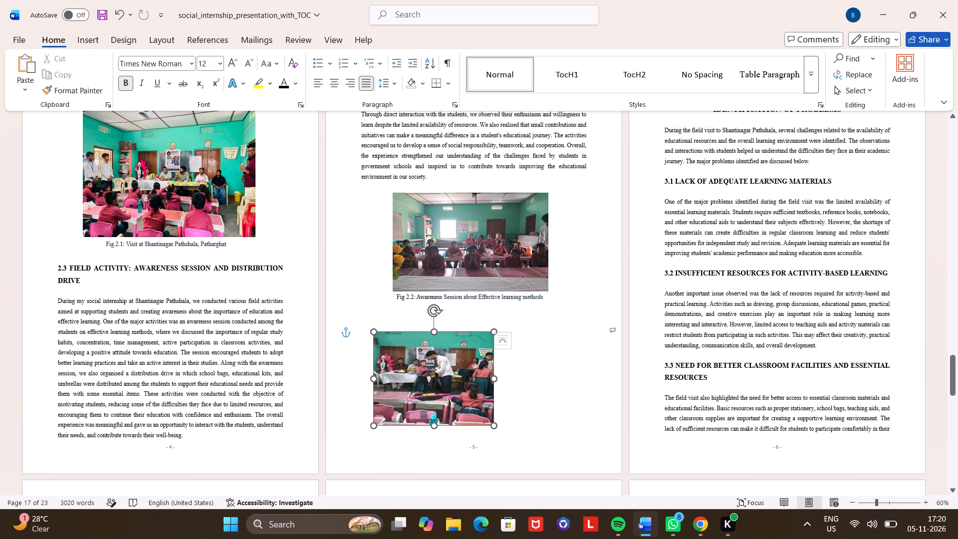
{"action": "key", "text": "Up"}
{"action": "key", "text": "Up"}
{"action": "key", "text": "Up"}
{"action": "key", "text": "Up"}
{"action": "key", "text": "Up"}
{"action": "key", "text": "Up"}
{"action": "key", "text": "Up"}
{"action": "key", "text": "Up"}
{"action": "key", "text": "Up"}
{"action": "key", "text": "Up"}
{"action": "key", "text": "Up"}
{"action": "key", "text": "Up"}
{"action": "key", "text": "Up"}
{"action": "key", "text": "Up"}
{"action": "key", "text": "Up"}
{"action": "key", "text": "Up"}
{"action": "key", "text": "Up"}
{"action": "key", "text": "Up"}
{"action": "key", "text": "Up"}
{"action": "key", "text": "Up"}
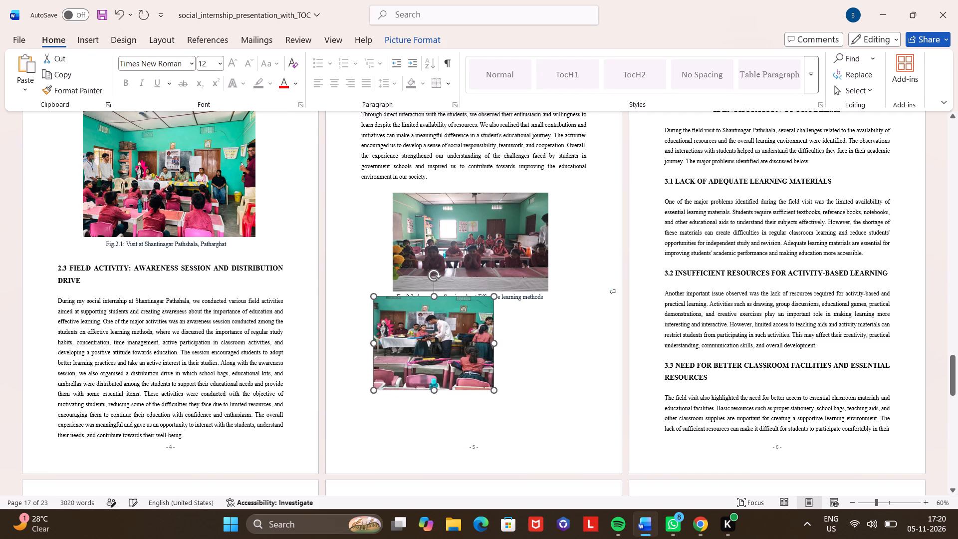
{"action": "key", "text": "Down"}
{"action": "key", "text": "Down"}
{"action": "key", "text": "Down"}
{"action": "key", "text": "Down"}
{"action": "key", "text": "Down"}
{"action": "key", "text": "Down"}
{"action": "key", "text": "Down"}
{"action": "key", "text": "Down"}
{"action": "key", "text": "Down"}
{"action": "key", "text": "Down"}
{"action": "key", "text": "Down"}
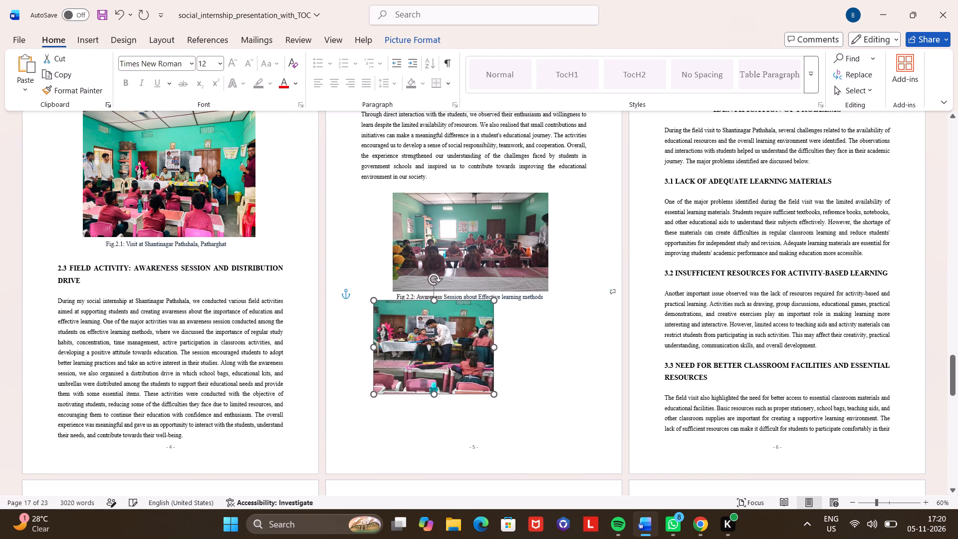
{"action": "key", "text": "Down"}
{"action": "key", "text": "Down"}
{"action": "key", "text": "Down"}
{"action": "key", "text": "Down"}
{"action": "key", "text": "Down"}
{"action": "key", "text": "Down"}
{"action": "key", "text": "Down"}
{"action": "key", "text": "Down"}
{"action": "key", "text": "Down"}
{"action": "key", "text": "Down"}
{"action": "key", "text": "Down"}
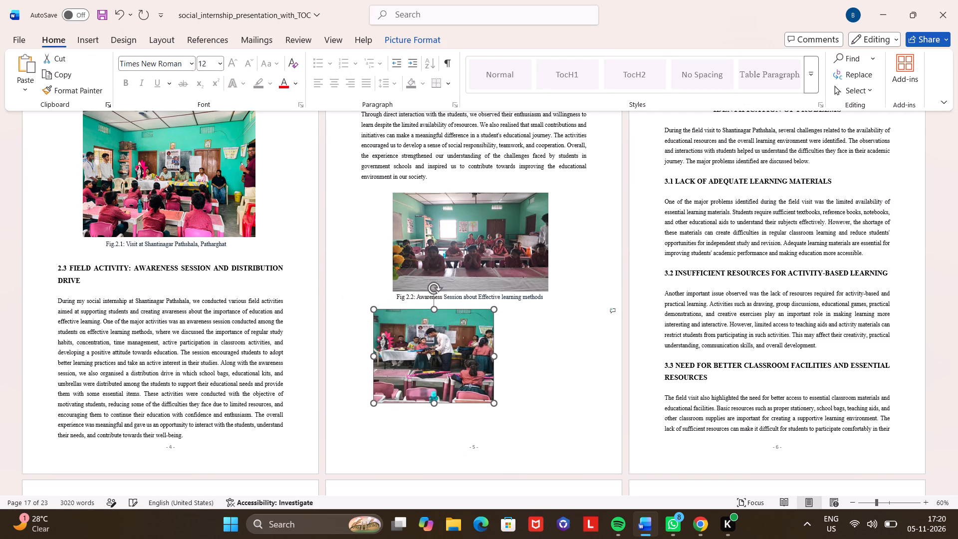
{"action": "key", "text": "Down"}
{"action": "key", "text": "Down"}
Insert the picture "distribution of kits" from the Screenshots folder in the blank area below the Fig 2.2 caption.
{"action": "left_click", "coordinate": [545, 349]}
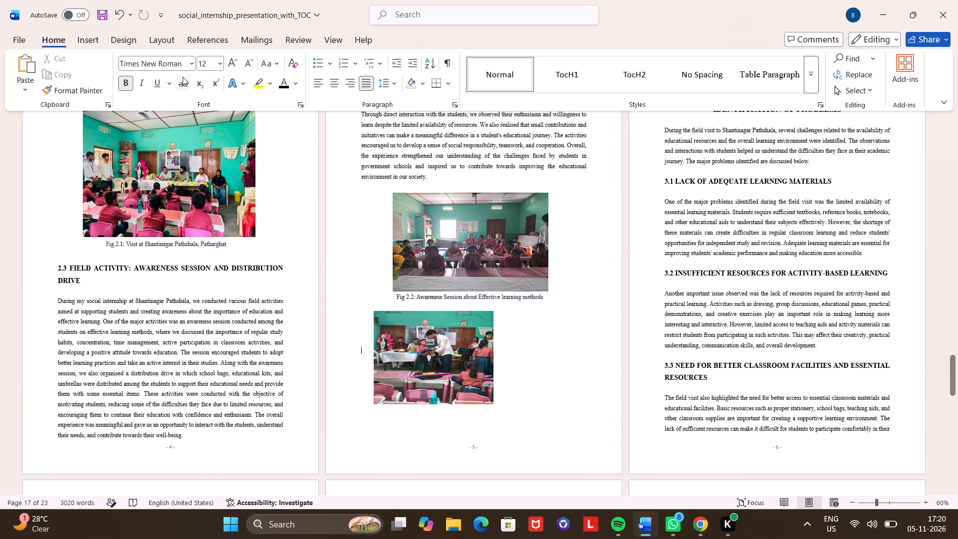
{"action": "left_click", "coordinate": [83, 34]}
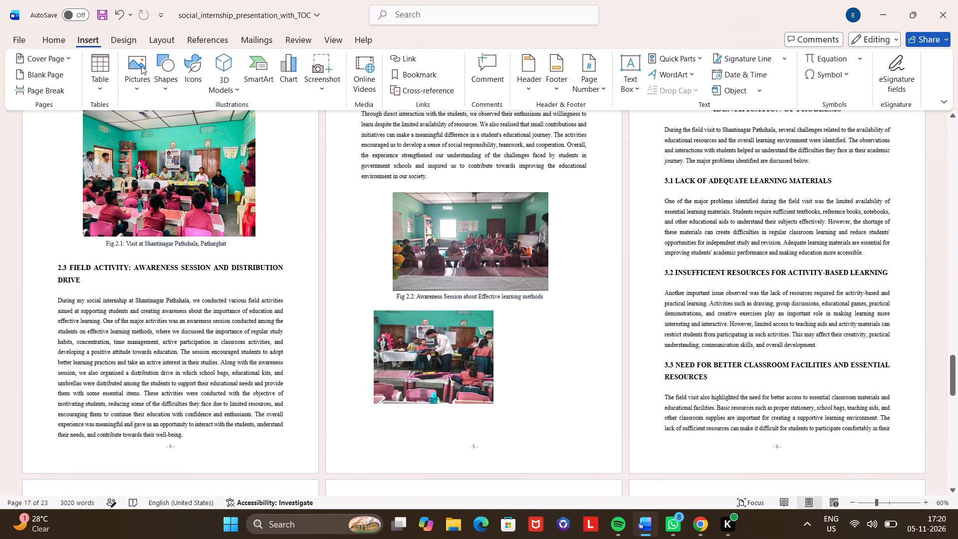
{"action": "left_click", "coordinate": [142, 83]}
{"action": "left_click", "coordinate": [172, 124]}
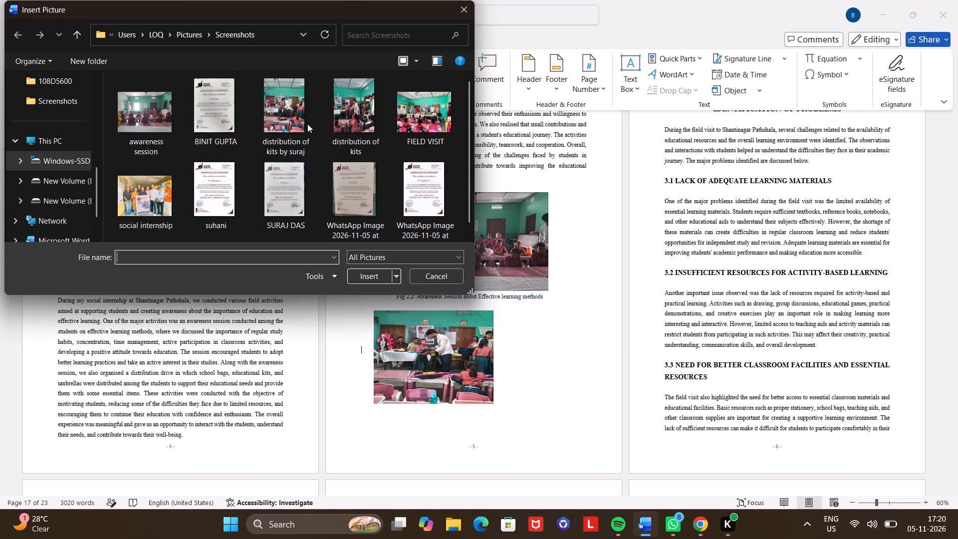
{"action": "left_click", "coordinate": [350, 120]}
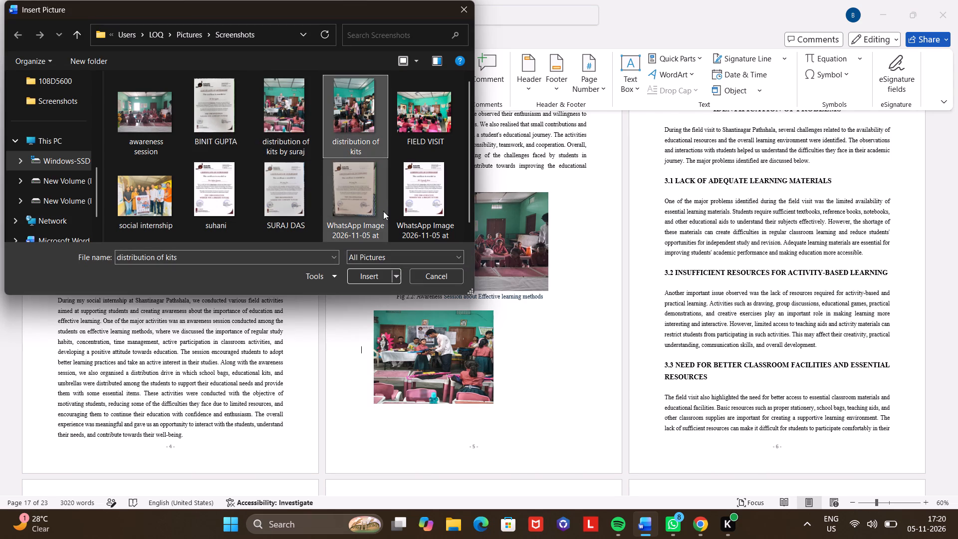
{"action": "left_click", "coordinate": [374, 274]}
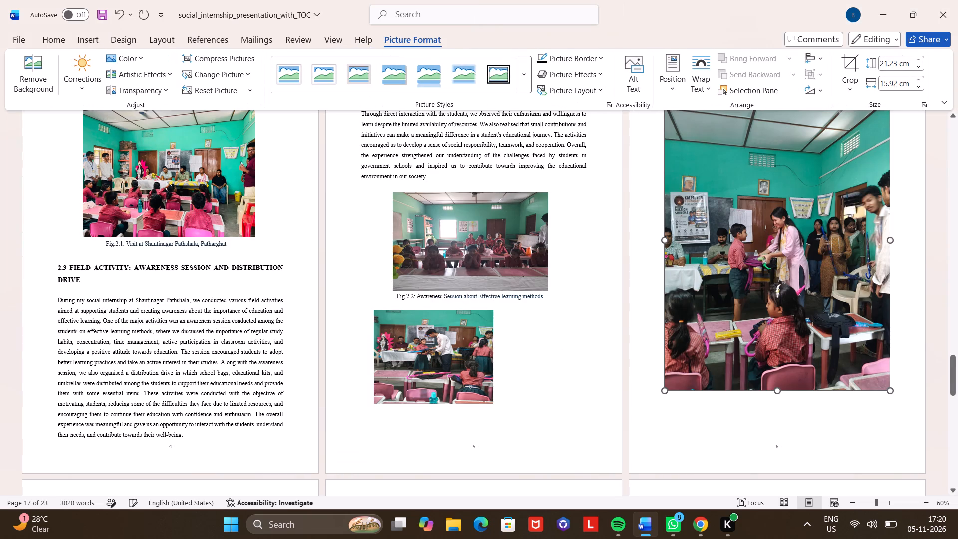
Set the second kit distribution picture's text wrapping to In Front of Text.
{"action": "scroll", "coordinate": [776, 259], "scroll_direction": "up", "scroll_amount": 2}
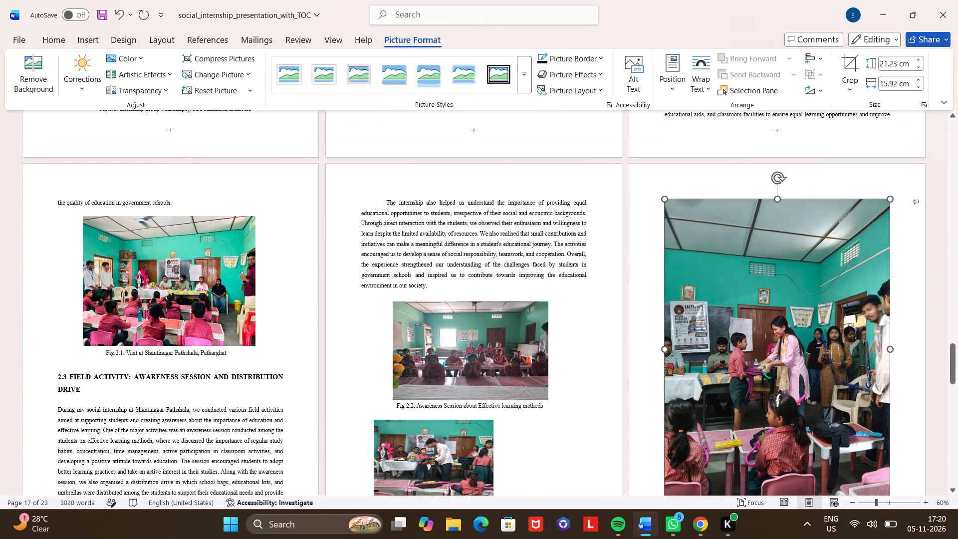
{"action": "left_click", "coordinate": [874, 223]}
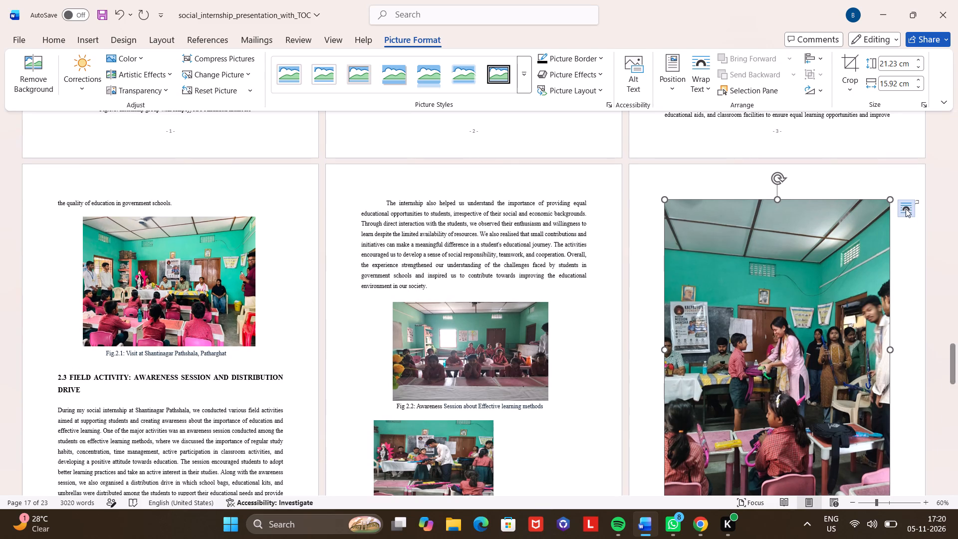
{"action": "left_click", "coordinate": [908, 209]}
{"action": "left_click", "coordinate": [633, 328]}
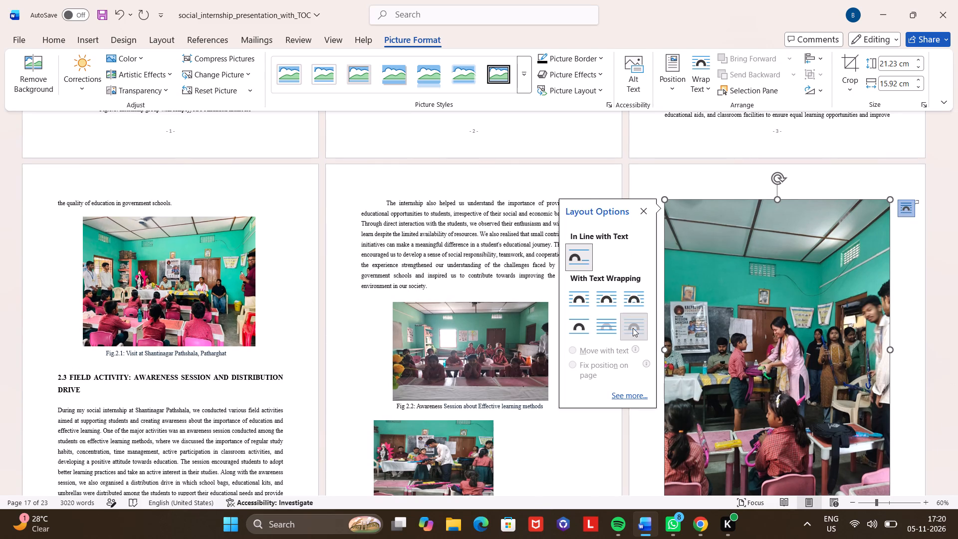
{"action": "left_click", "coordinate": [504, 365]}
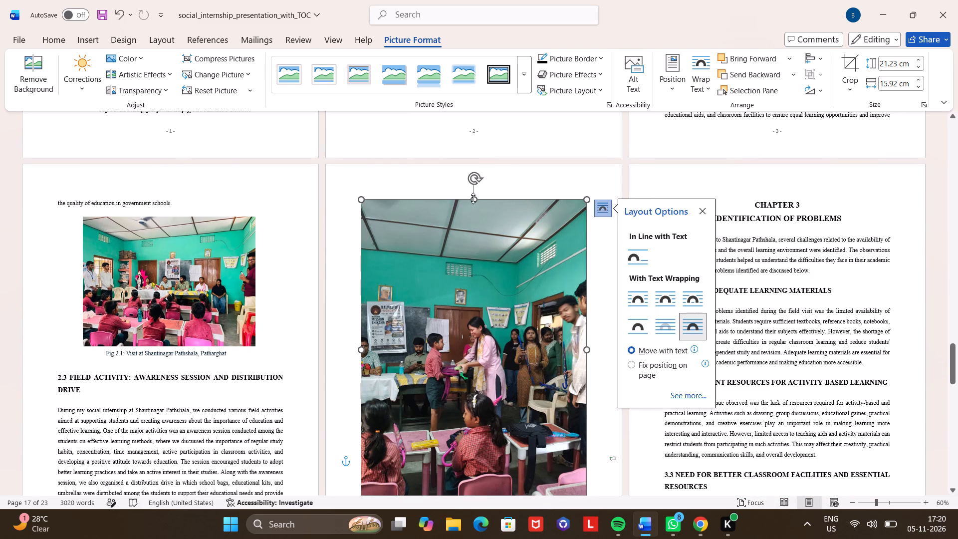
Shrink the second kit distribution picture to about 8.63 cm high and 7.94 cm wide.
{"action": "left_click_drag", "start_coordinate": [473, 197], "coordinate": [487, 403]}
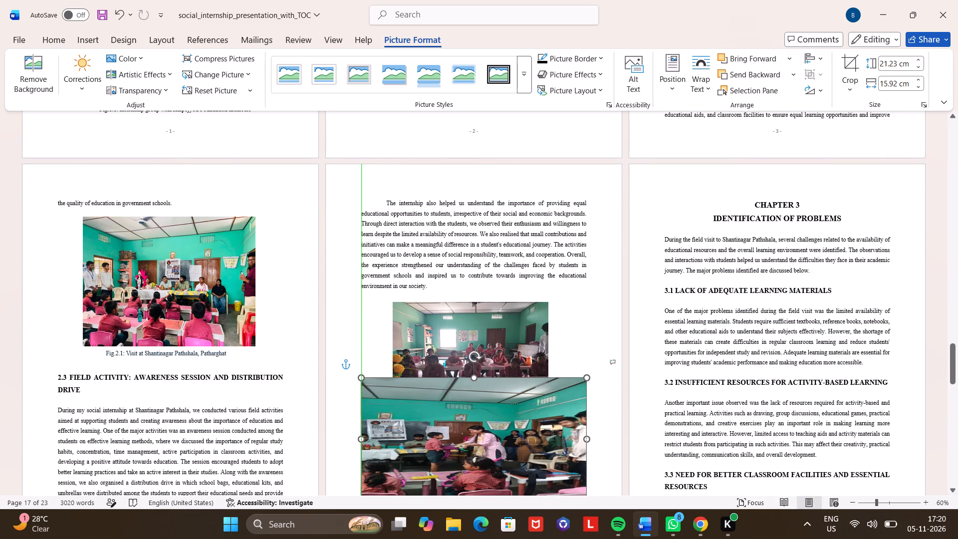
{"action": "scroll", "coordinate": [487, 403], "scroll_direction": "down", "scroll_amount": 1}
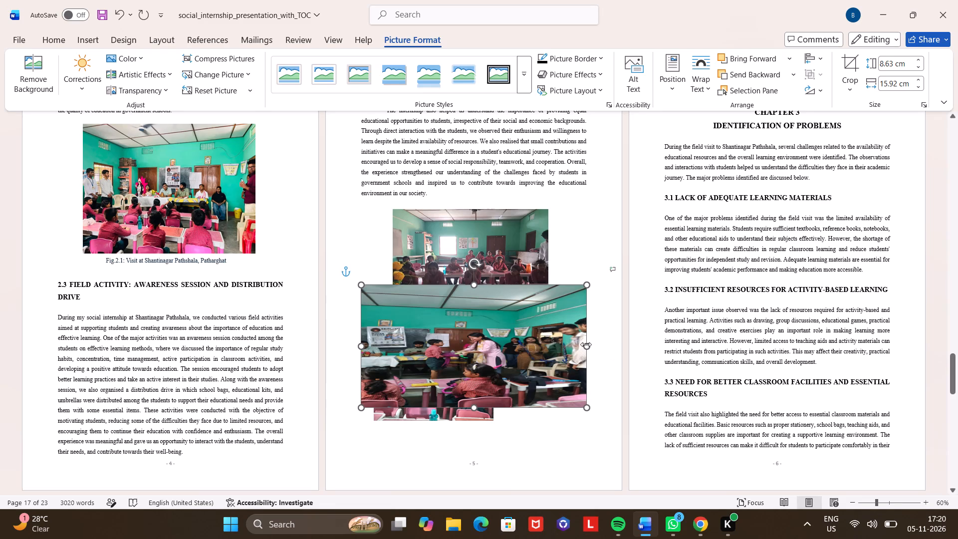
{"action": "left_click_drag", "start_coordinate": [586, 344], "coordinate": [475, 345]}
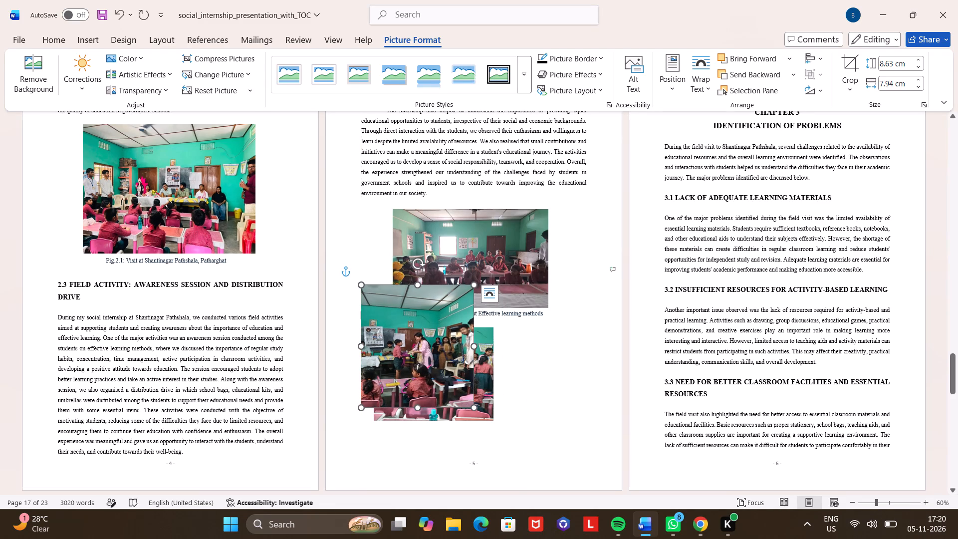
Crop the top of the second kit distribution picture to a height of about 6.87 cm and shift its crop frame slightly left.
{"action": "left_click", "coordinate": [420, 339]}
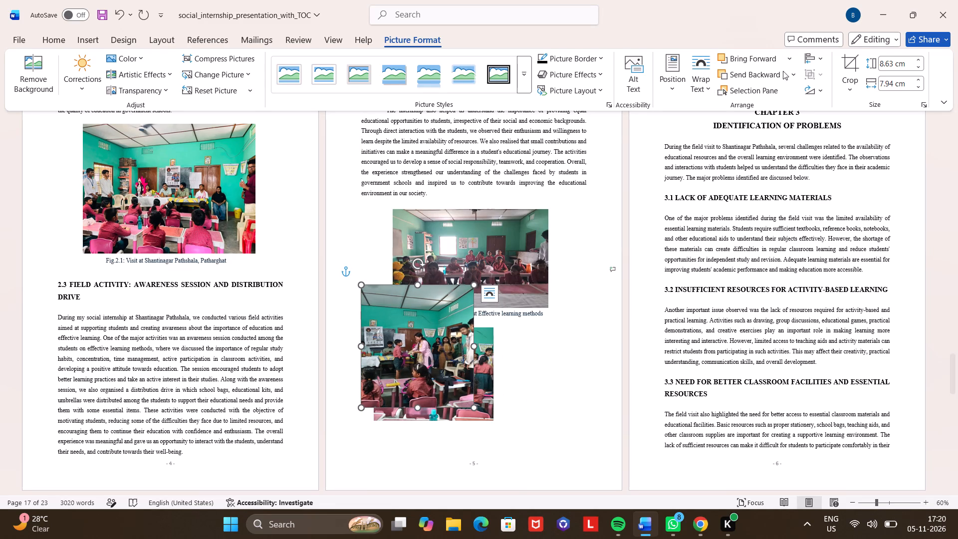
{"action": "left_click", "coordinate": [846, 66]}
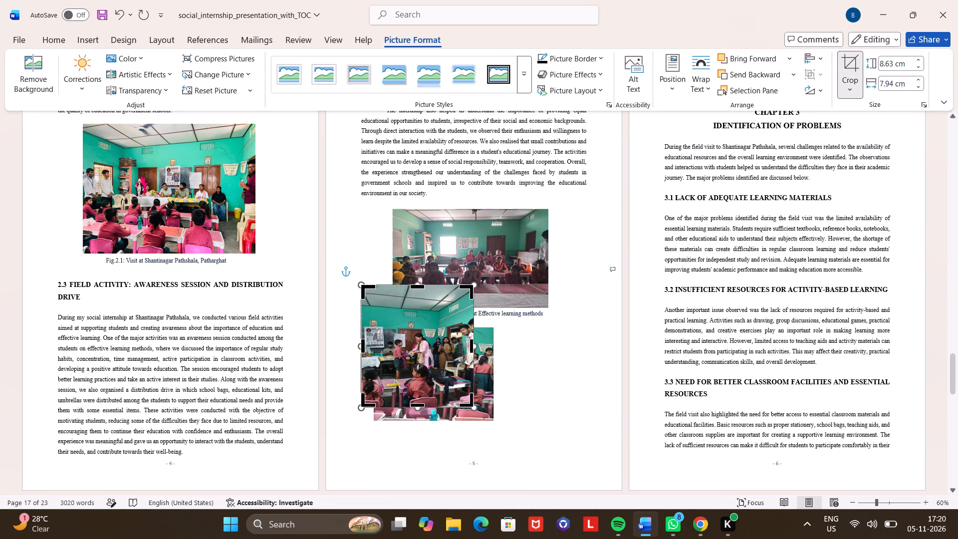
{"action": "left_click_drag", "start_coordinate": [413, 287], "coordinate": [412, 297]}
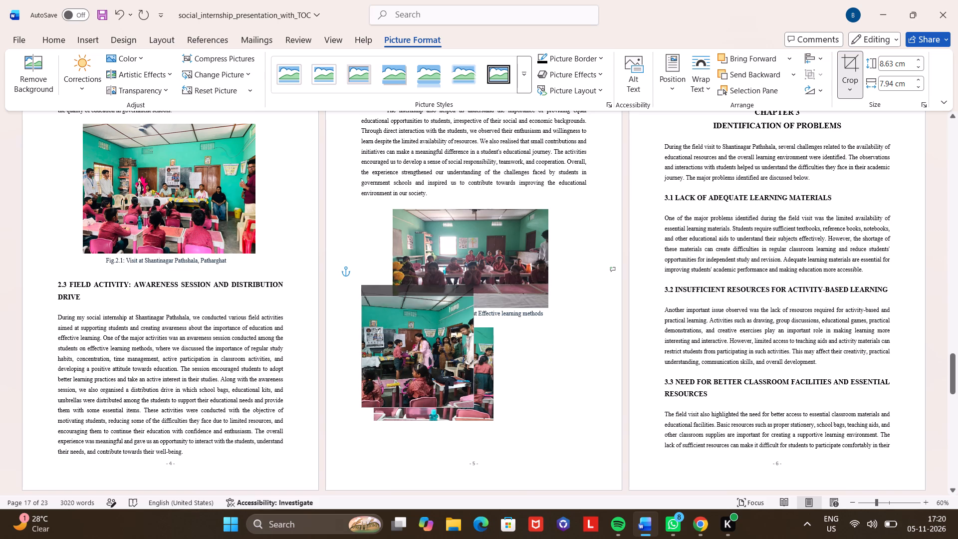
{"action": "left_click_drag", "start_coordinate": [412, 297], "coordinate": [411, 310]}
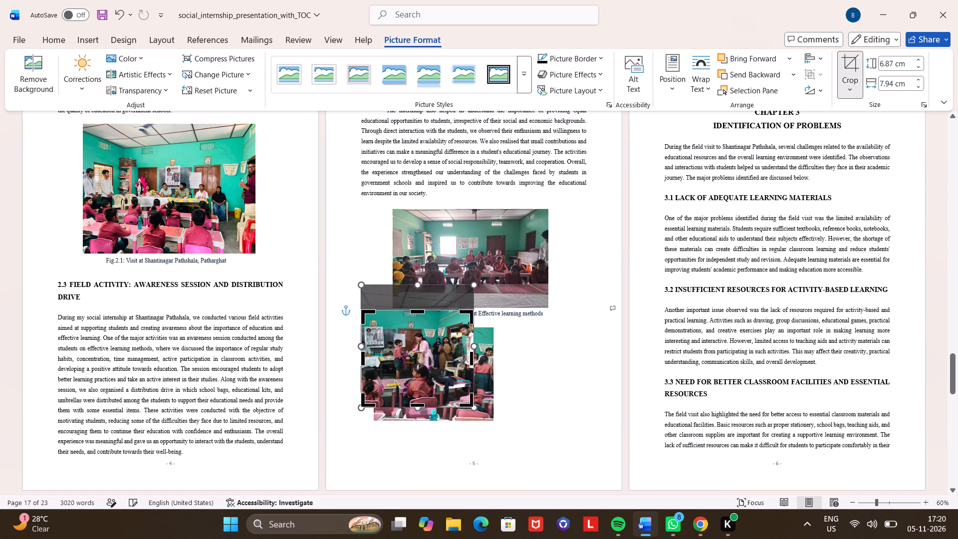
{"action": "left_click_drag", "start_coordinate": [475, 358], "coordinate": [467, 358]}
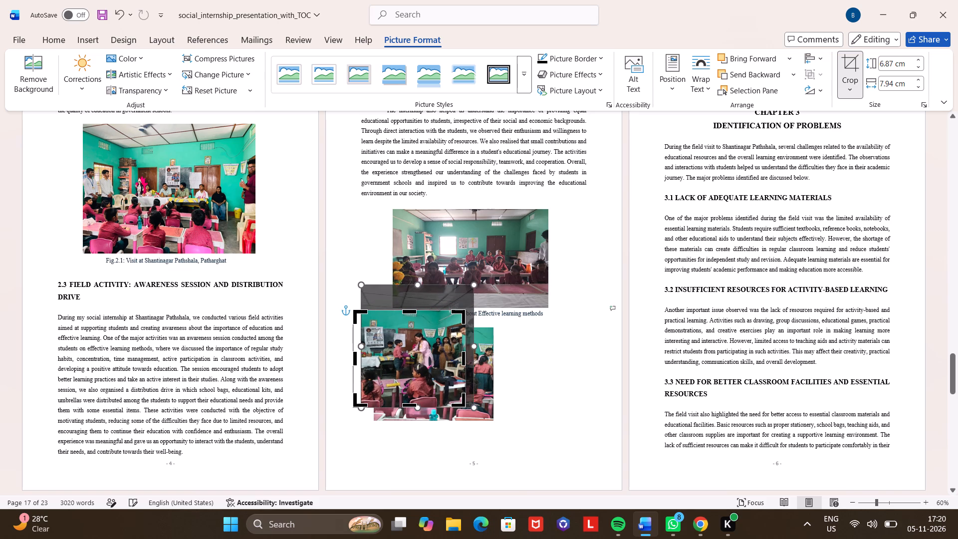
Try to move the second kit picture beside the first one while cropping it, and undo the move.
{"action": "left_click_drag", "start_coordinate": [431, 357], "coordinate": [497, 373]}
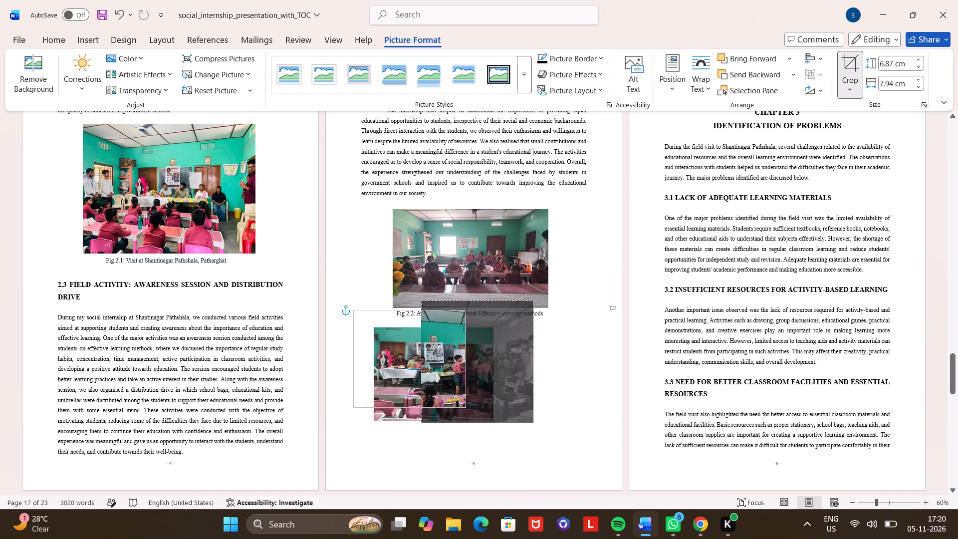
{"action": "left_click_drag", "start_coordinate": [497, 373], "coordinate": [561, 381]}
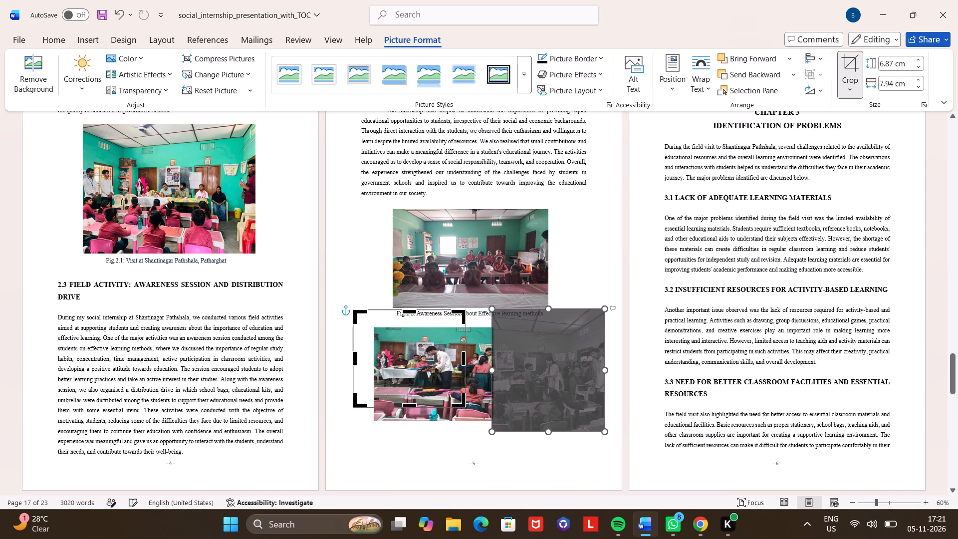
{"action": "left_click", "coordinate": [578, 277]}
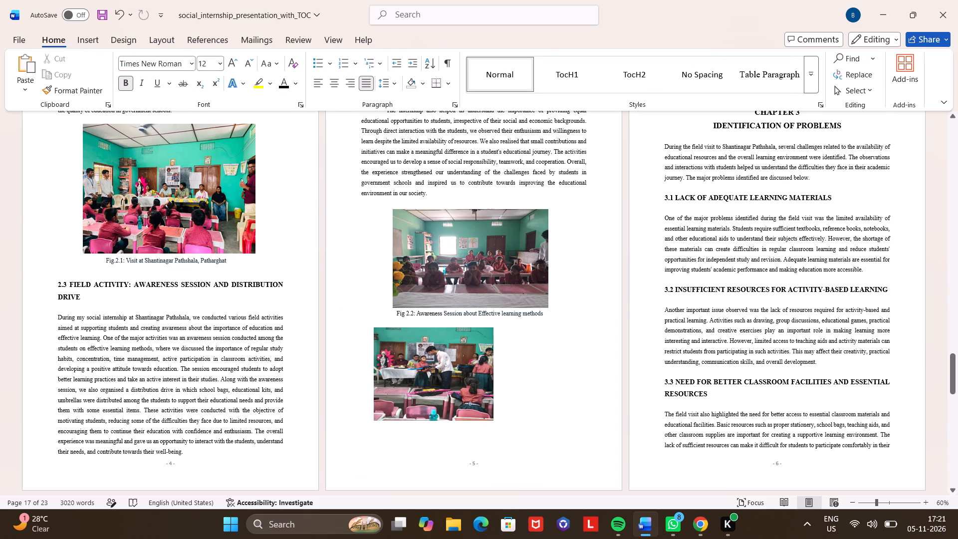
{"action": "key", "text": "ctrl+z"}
Realign the second kit picture's image with its crop frame so it fills the frame's width, and finish cropping.
{"action": "left_click_drag", "start_coordinate": [423, 339], "coordinate": [506, 357]}
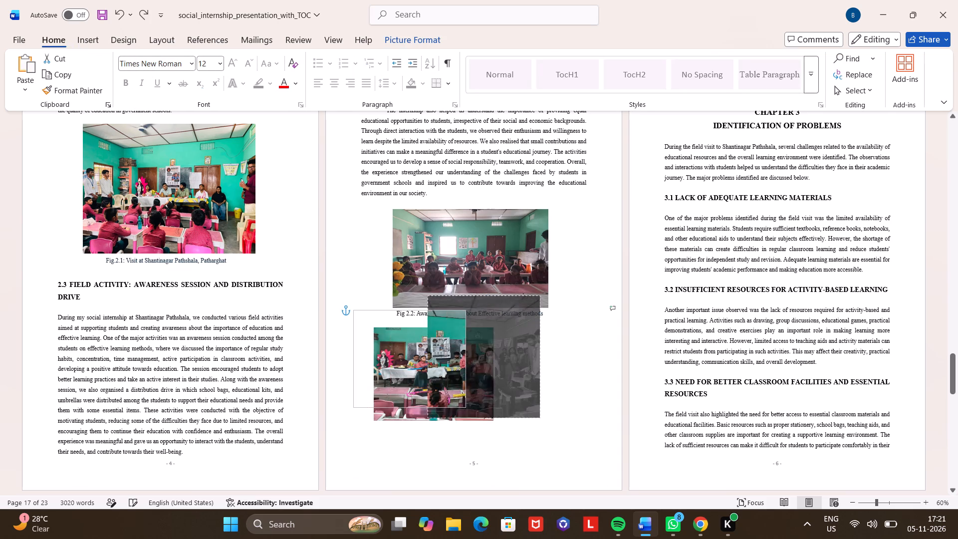
{"action": "left_click_drag", "start_coordinate": [506, 357], "coordinate": [416, 342]}
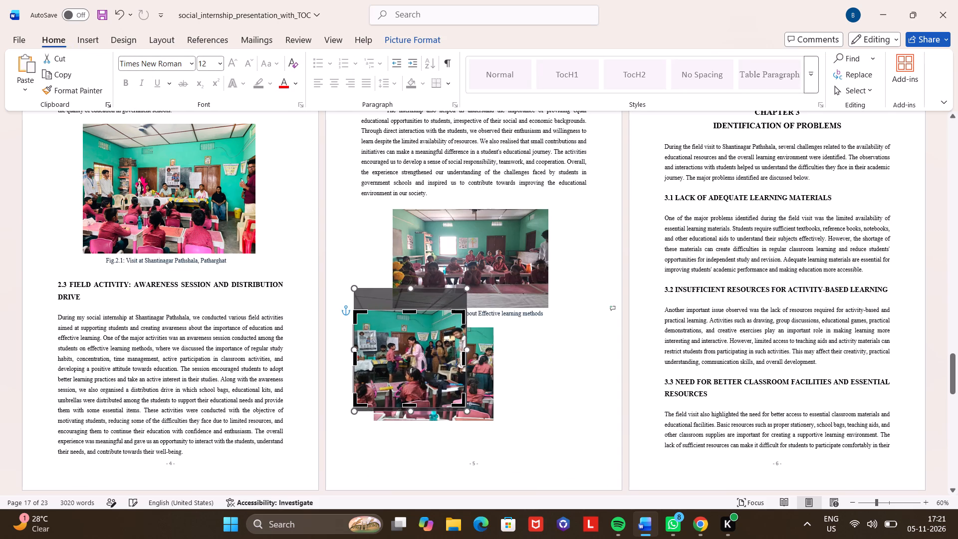
{"action": "left_click", "coordinate": [523, 360]}
Move the second kit distribution picture beside the first one, below the Fig 2.2 caption, leaving a narrow gap between them.
{"action": "left_click", "coordinate": [388, 338]}
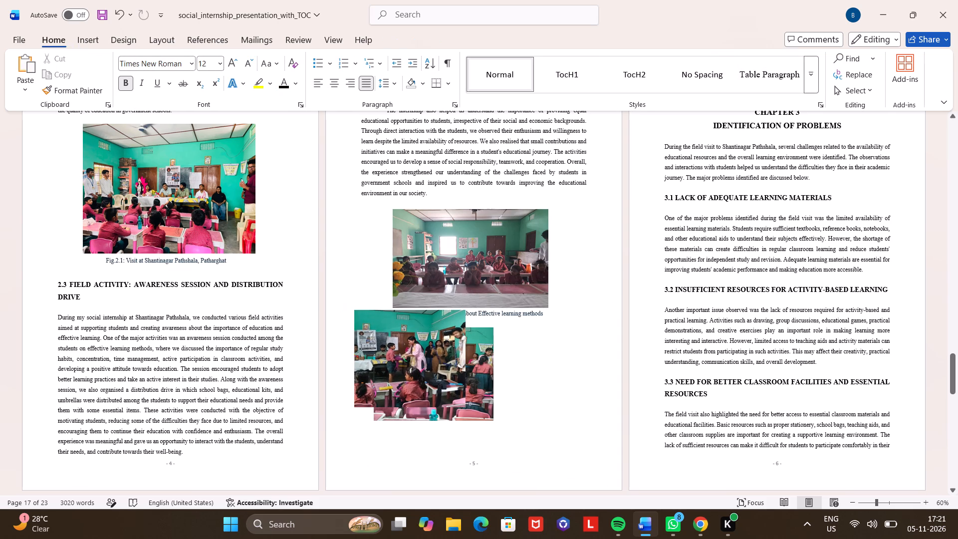
{"action": "left_click_drag", "start_coordinate": [388, 338], "coordinate": [539, 352]}
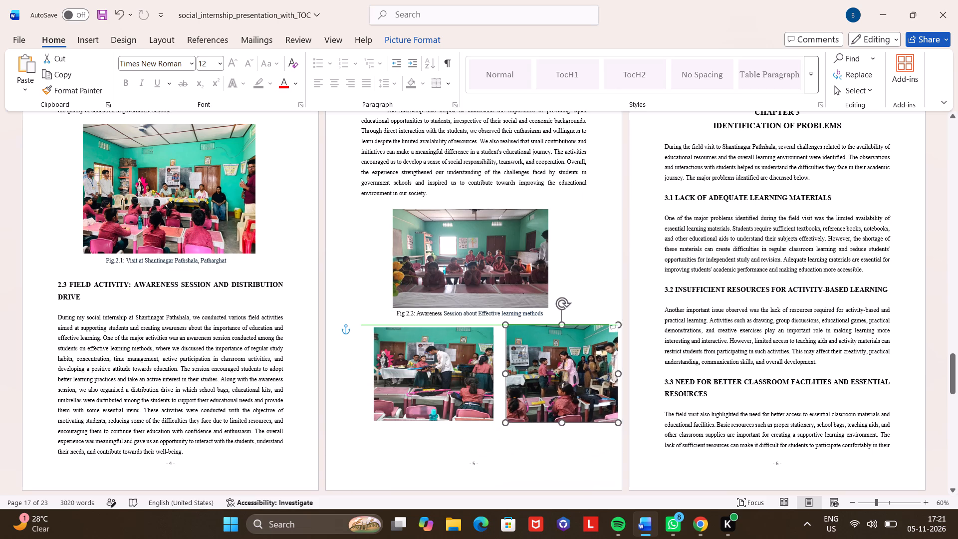
{"action": "left_click_drag", "start_coordinate": [539, 352], "coordinate": [533, 356]}
Nudge the first kit distribution picture left to the text margin, widening the gap between the two pictures.
{"action": "left_click", "coordinate": [444, 360]}
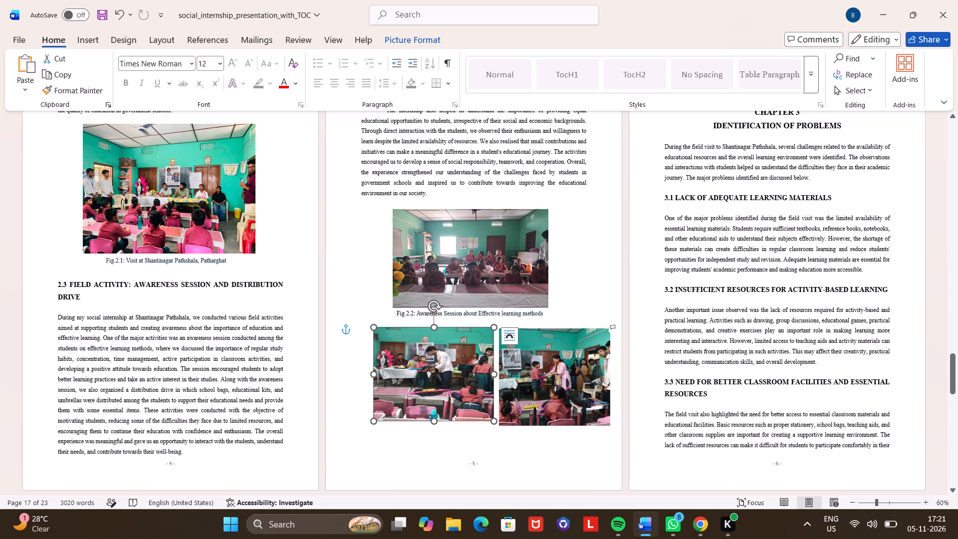
{"action": "key", "text": "Left"}
{"action": "key", "text": "Left"}
{"action": "key", "text": "Left"}
{"action": "key", "text": "Left"}
{"action": "key", "text": "Left"}
{"action": "key", "text": "Left"}
{"action": "key", "text": "Left"}
{"action": "key", "text": "Left"}
{"action": "key", "text": "Left"}
{"action": "key", "text": "Left"}
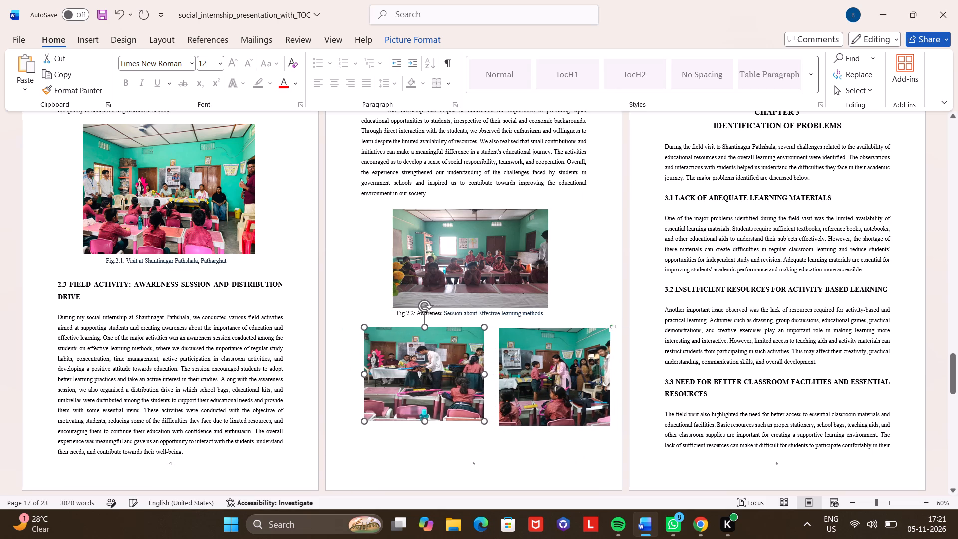
Crop the left side of the first kit distribution picture to a width of about 7.59 cm.
{"action": "left_click", "coordinate": [535, 380]}
{"action": "left_click", "coordinate": [448, 361]}
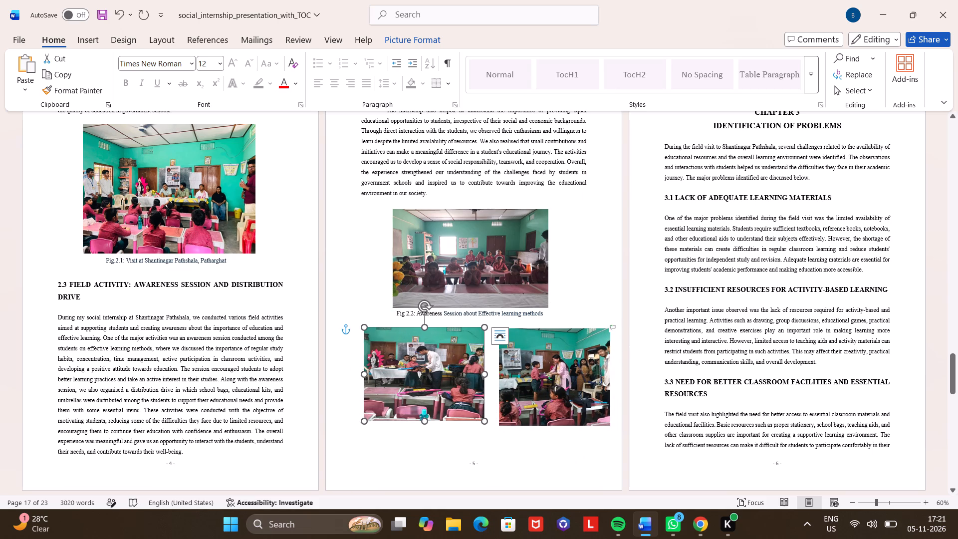
{"action": "left_click", "coordinate": [438, 361]}
{"action": "double_click", "coordinate": [470, 353]}
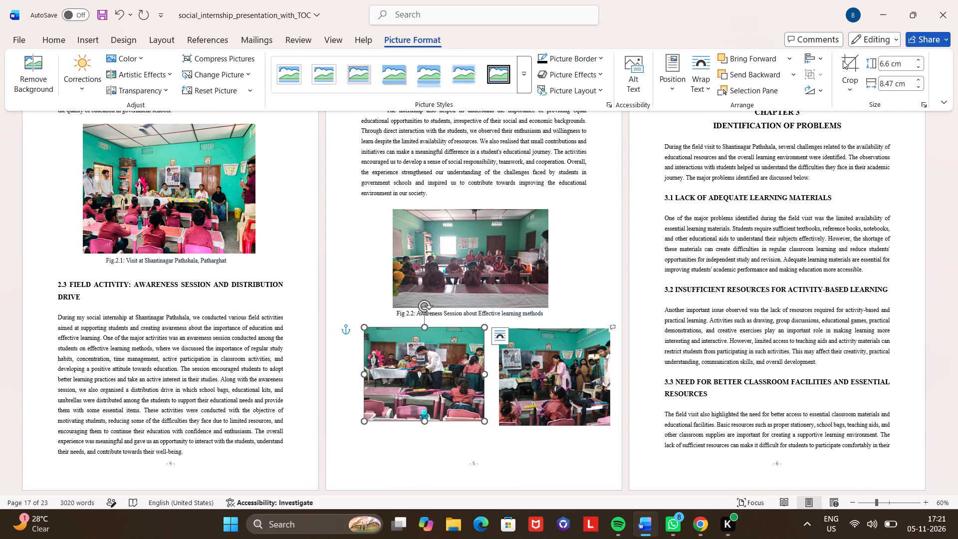
{"action": "left_click", "coordinate": [844, 62]}
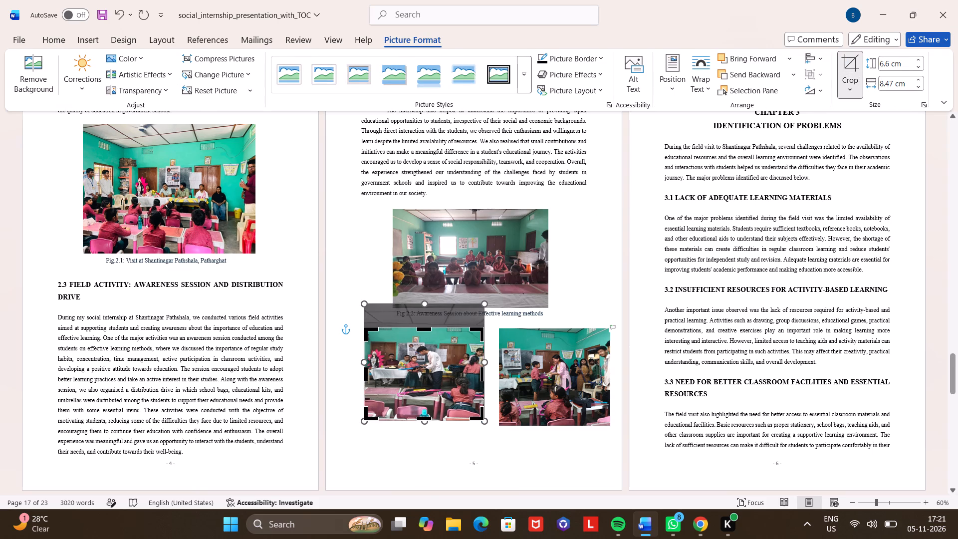
{"action": "left_click_drag", "start_coordinate": [366, 374], "coordinate": [377, 375]}
{"action": "left_click", "coordinate": [584, 302]}
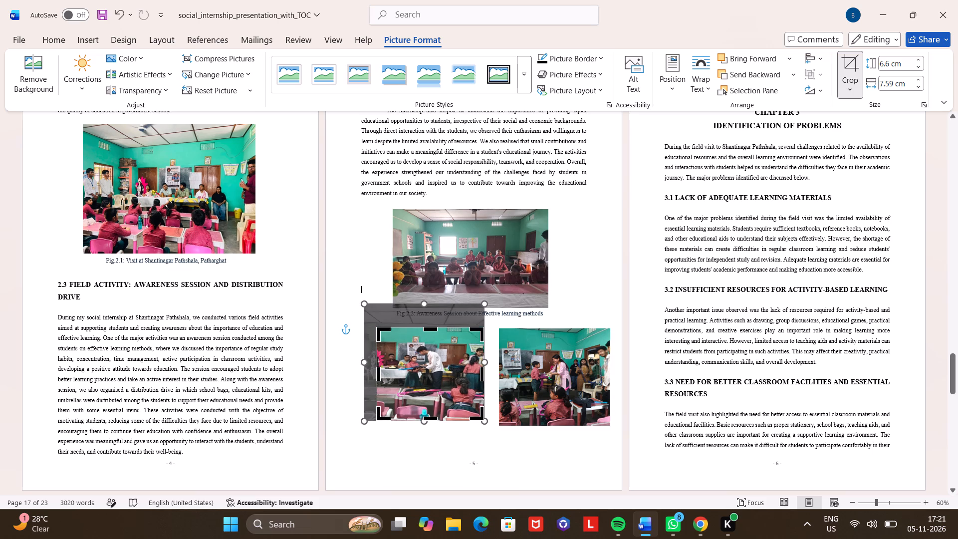
Nudge the cropped first kit distribution picture left until it sits near the text margin.
{"action": "left_click", "coordinate": [411, 379]}
{"action": "key", "text": "Left"}
{"action": "key", "text": "Left"}
{"action": "key", "text": "Left"}
{"action": "key", "text": "Left"}
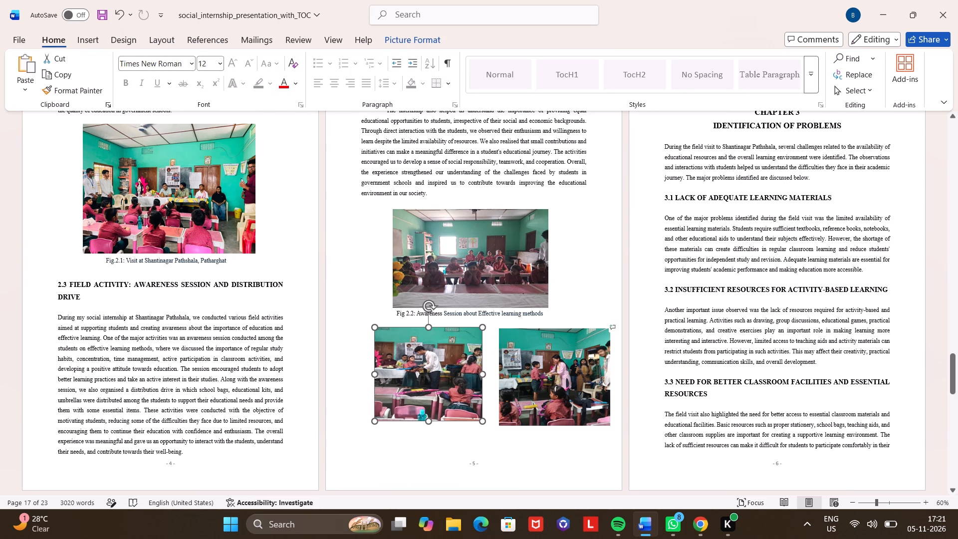
{"action": "key", "text": "Left"}
{"action": "key", "text": "Left"}
{"action": "key", "text": "Left"}
{"action": "key", "text": "Left"}
{"action": "key", "text": "Left"}
{"action": "key", "text": "Left"}
{"action": "key", "text": "Left"}
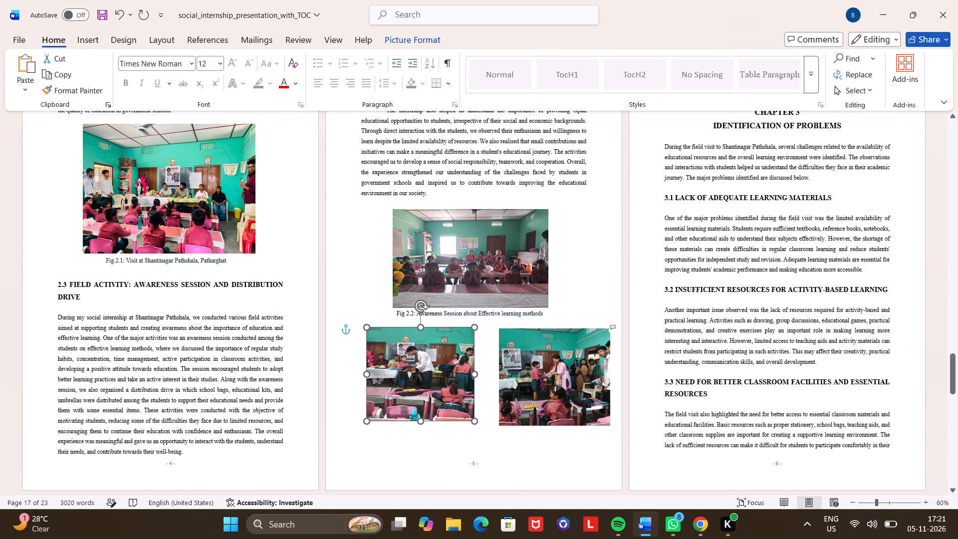
Shift the second kit distribution picture slightly left, level with the first, and reduce its height to about 6.6 cm.
{"action": "left_click", "coordinate": [567, 396]}
{"action": "left_click_drag", "start_coordinate": [567, 396], "coordinate": [558, 396]}
{"action": "left_click", "coordinate": [545, 424]}
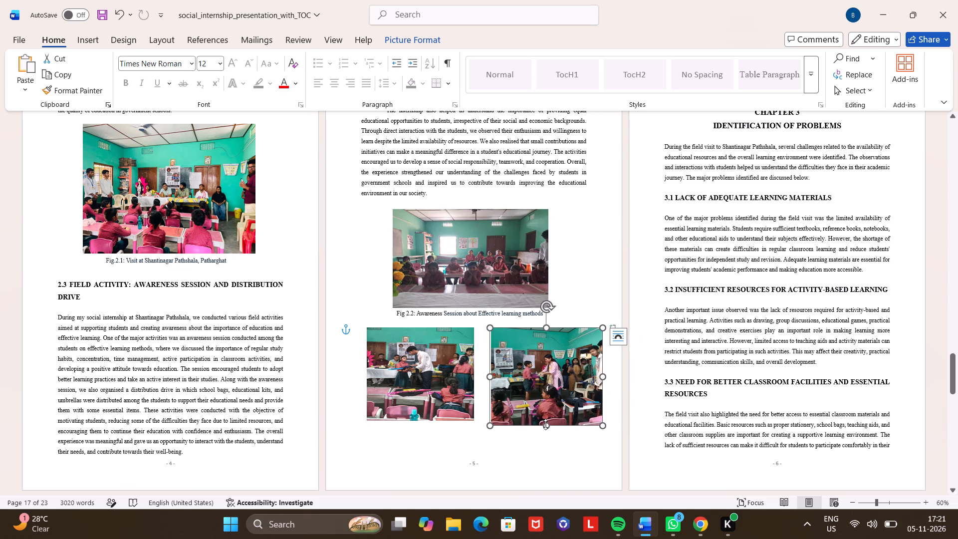
Crop the right side of the second kit distribution picture to a width of about 6.67 cm.
{"action": "double_click", "coordinate": [560, 377]}
{"action": "left_click", "coordinate": [852, 67]}
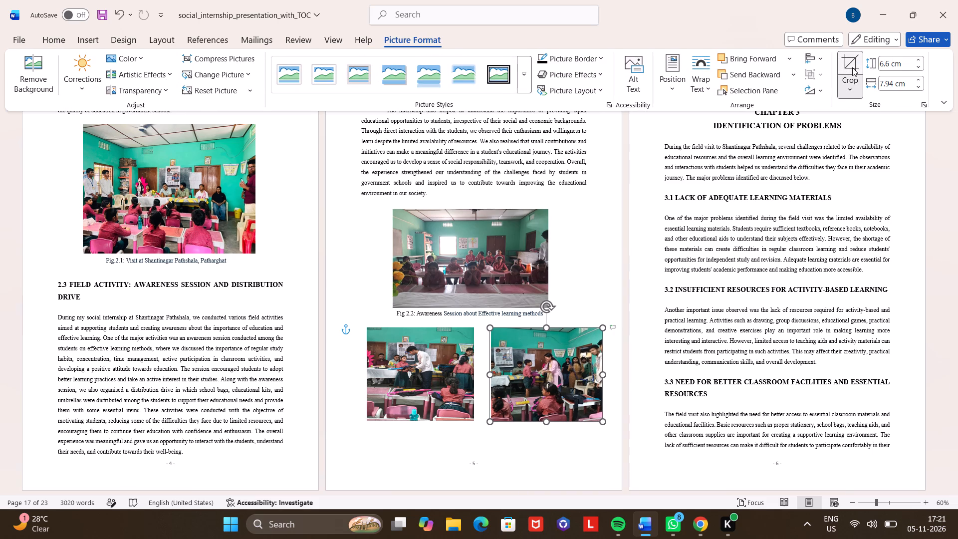
{"action": "left_click_drag", "start_coordinate": [599, 377], "coordinate": [584, 376]}
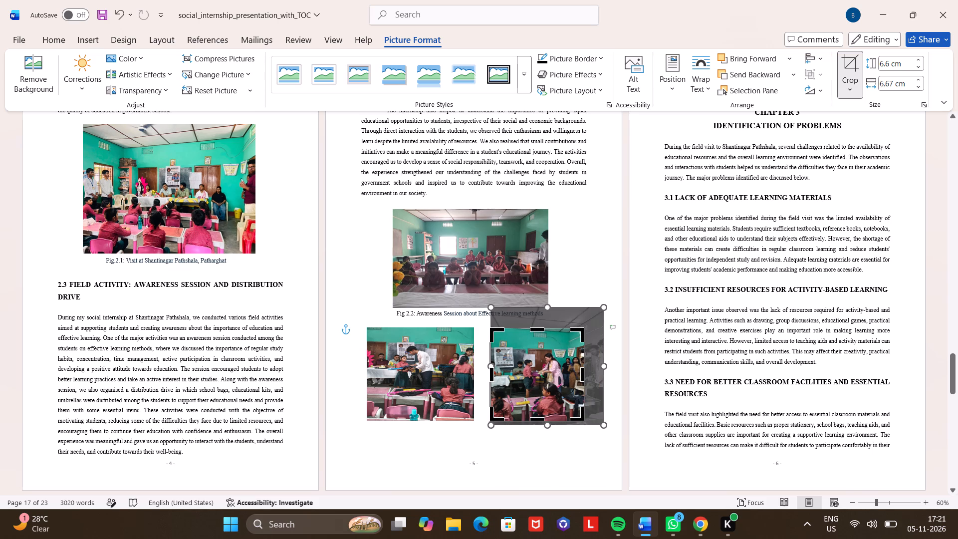
{"action": "left_click", "coordinate": [601, 277]}
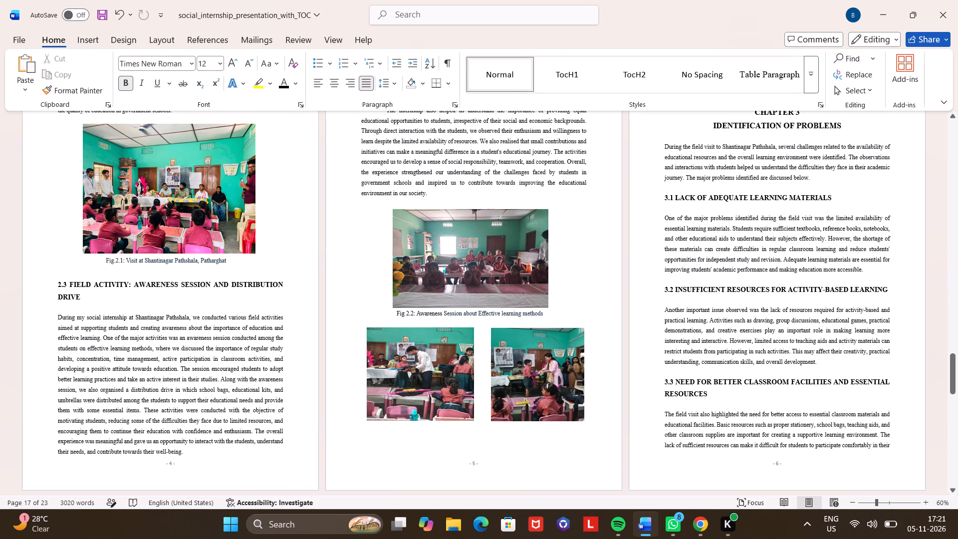
Set the second kit distribution picture's width to 7.59 cm and reduce its height to about 6.67 cm.
{"action": "left_click", "coordinate": [527, 390]}
{"action": "left_click", "coordinate": [527, 390]}
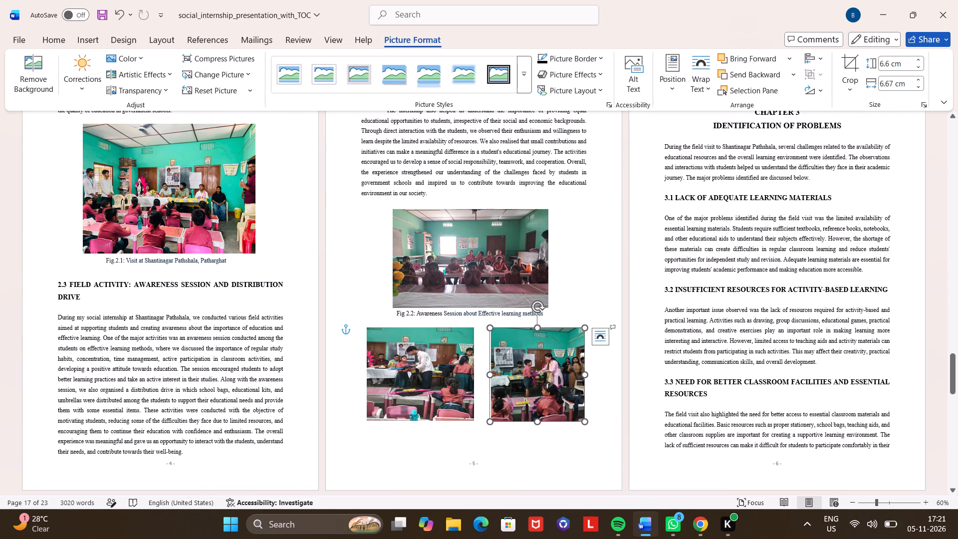
{"action": "left_click", "coordinate": [426, 397]}
{"action": "left_click", "coordinate": [500, 395]}
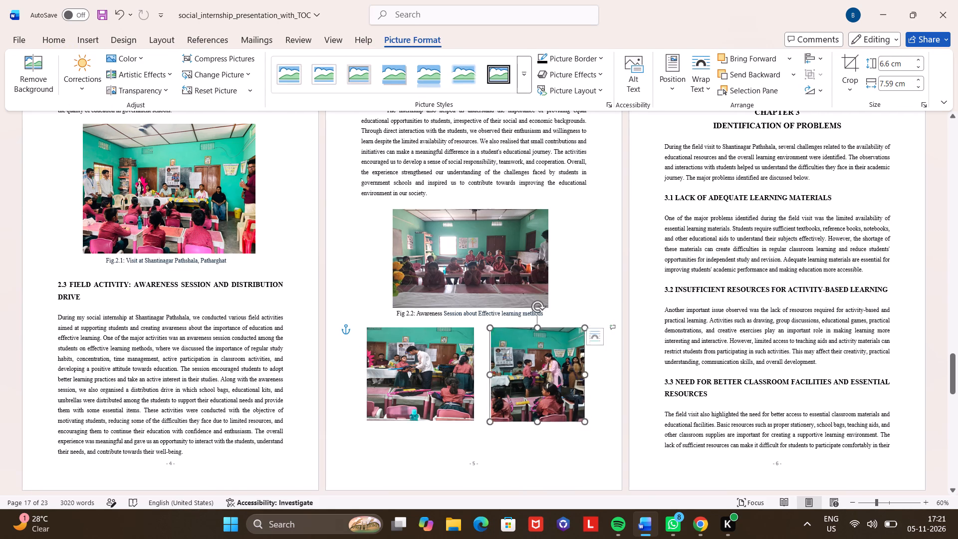
{"action": "left_click", "coordinate": [895, 82]}
{"action": "type", "text": "7.59"}
{"action": "key", "text": "Return"}
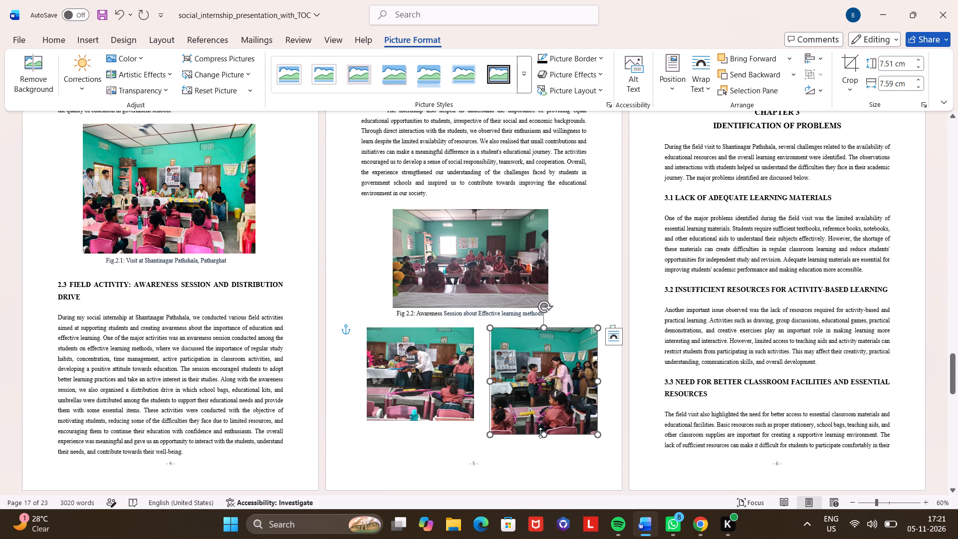
{"action": "left_click_drag", "start_coordinate": [542, 434], "coordinate": [538, 422]}
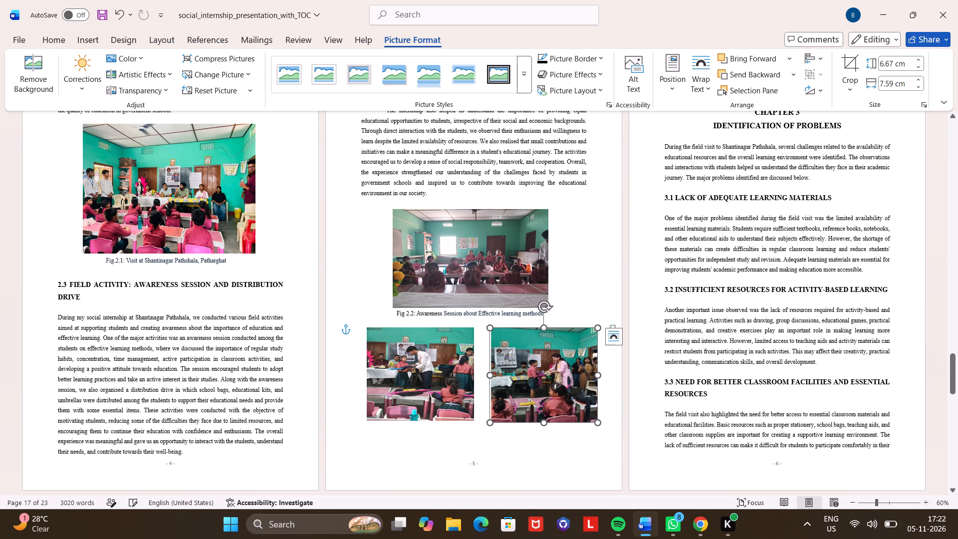
{"action": "left_click", "coordinate": [532, 447]}
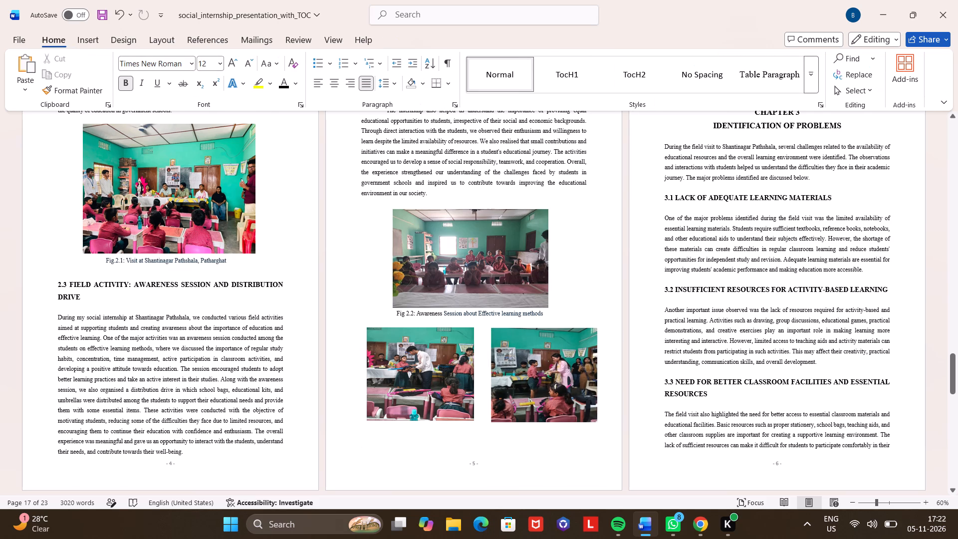
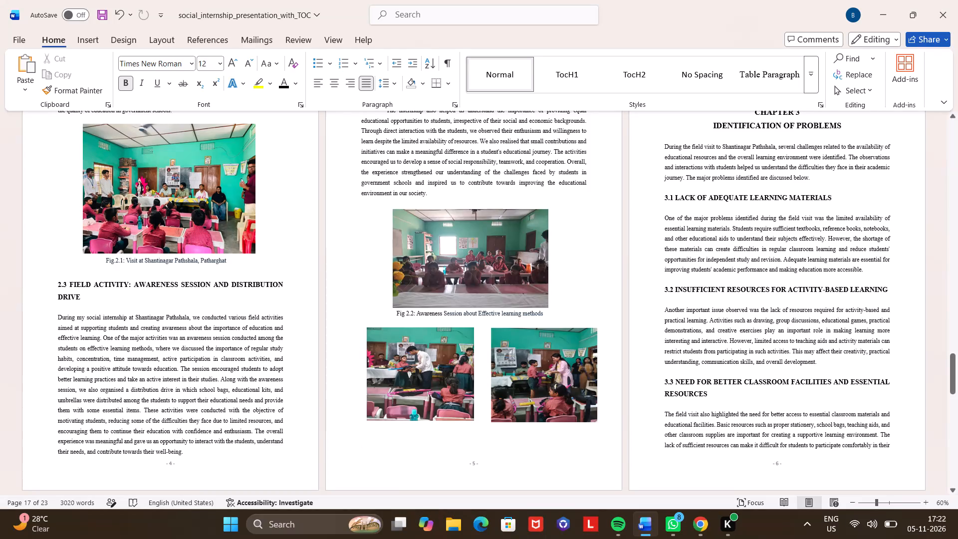
Move the second kit distribution picture left along its row until it meets the right edge of the first one.
{"action": "left_click", "coordinate": [478, 433]}
{"action": "left_click", "coordinate": [514, 407]}
{"action": "key", "text": "Left"}
{"action": "key", "text": "Left"}
{"action": "key", "text": "Left"}
{"action": "key", "text": "Left"}
{"action": "key", "text": "Left"}
{"action": "key", "text": "Left"}
{"action": "key", "text": "Left"}
{"action": "key", "text": "Left"}
{"action": "key", "text": "Left"}
{"action": "key", "text": "Left"}
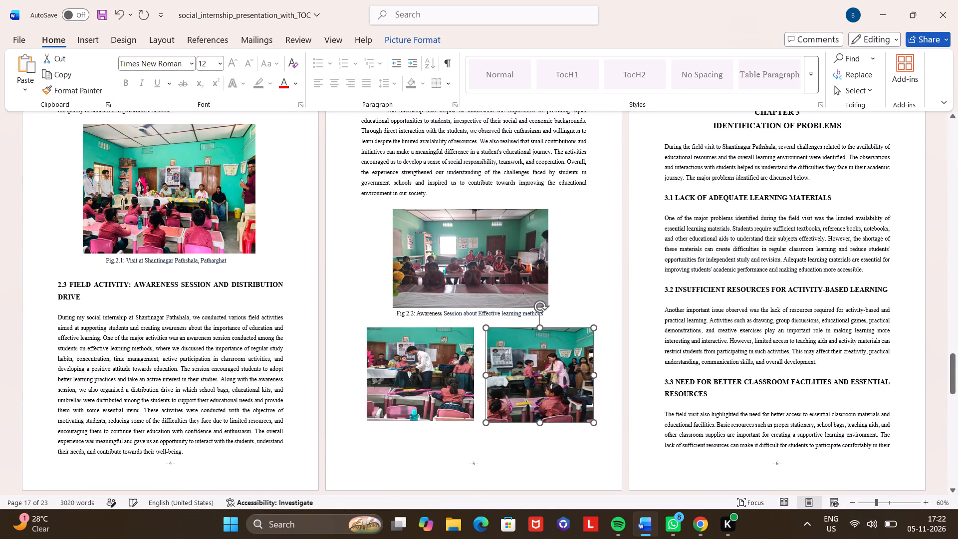
{"action": "key", "text": "Left"}
{"action": "key", "text": "Left"}
{"action": "key", "text": "Left"}
{"action": "key", "text": "Left"}
{"action": "key", "text": "Left"}
{"action": "key", "text": "Left"}
{"action": "key", "text": "Left"}
{"action": "key", "text": "Left"}
{"action": "key", "text": "Left"}
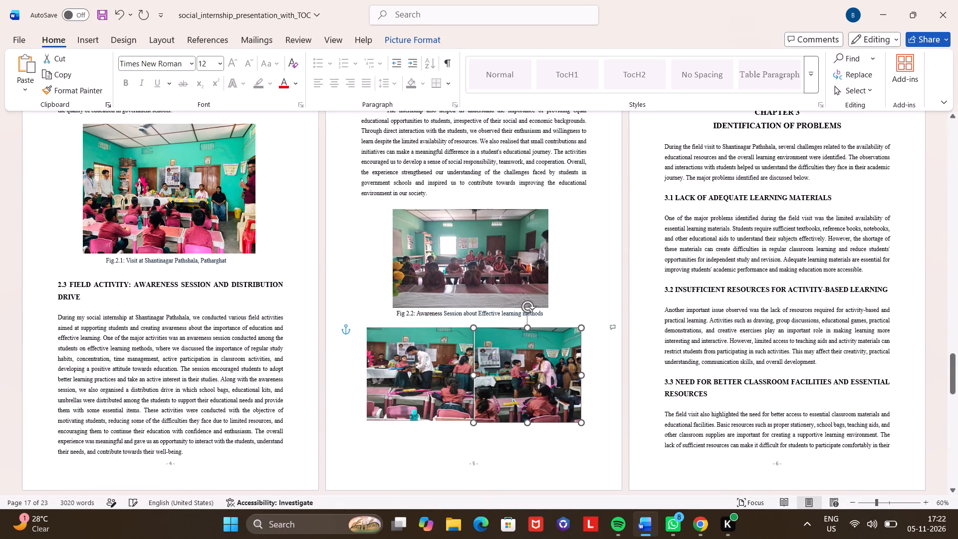
{"action": "key", "text": "Left"}
{"action": "key", "text": "Left"}
Fine-tune the second kit distribution picture slightly up and right so it sits level with and right beside the first.
{"action": "key", "text": "Up"}
{"action": "key", "text": "Up"}
{"action": "key", "text": "Right"}
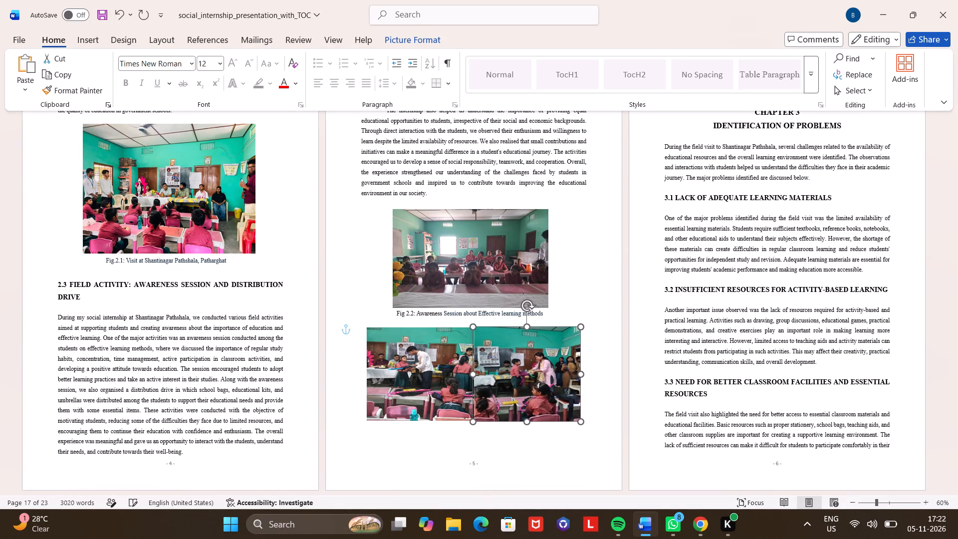
{"action": "key", "text": "Right"}
{"action": "key", "text": "Right"}
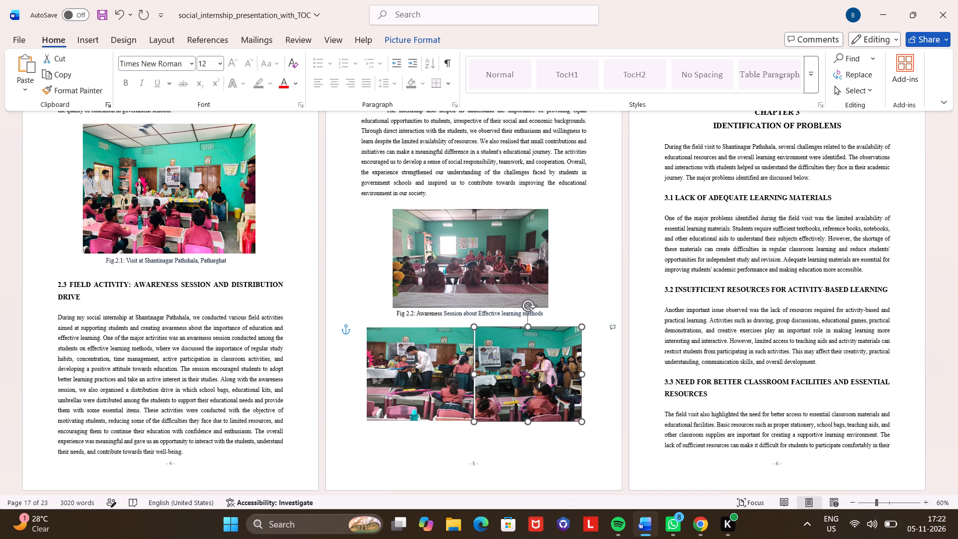
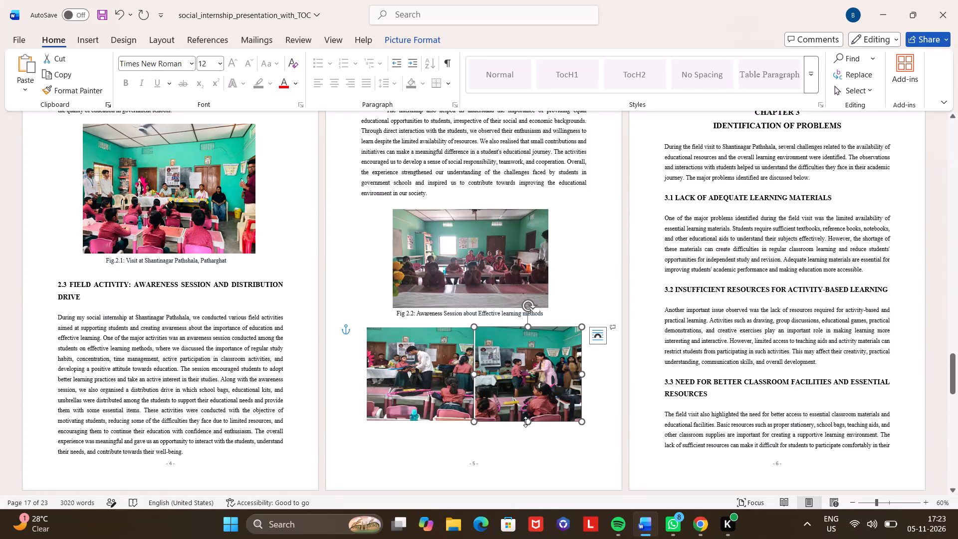
Fine-tune the second kit distribution picture's height and vertical position so its top and bottom edges line up with the first.
{"action": "left_click", "coordinate": [527, 422]}
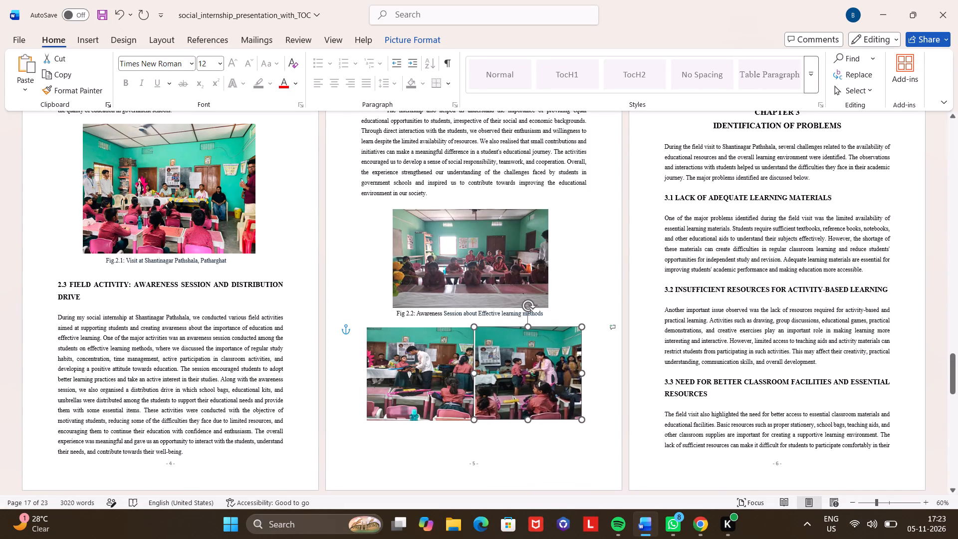
{"action": "left_click", "coordinate": [487, 433]}
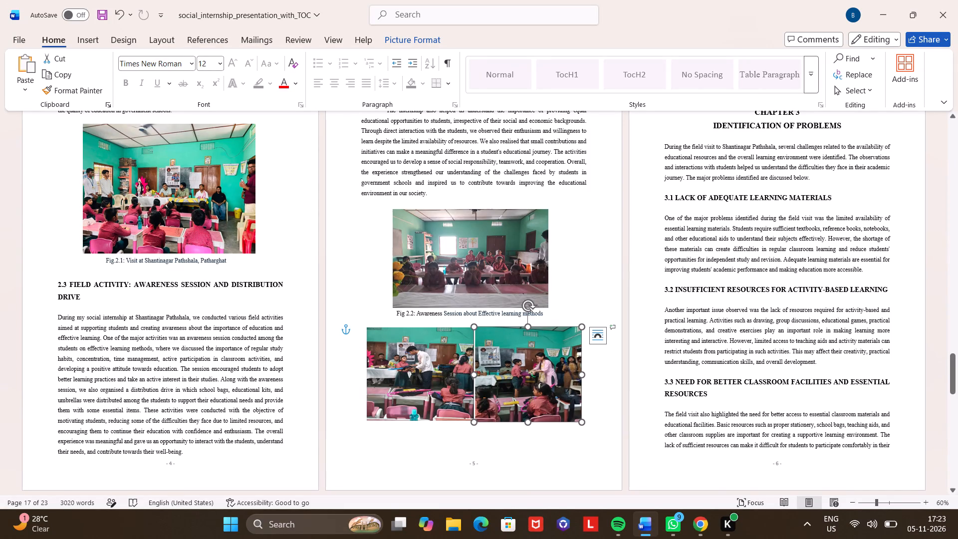
{"action": "left_click", "coordinate": [501, 412]}
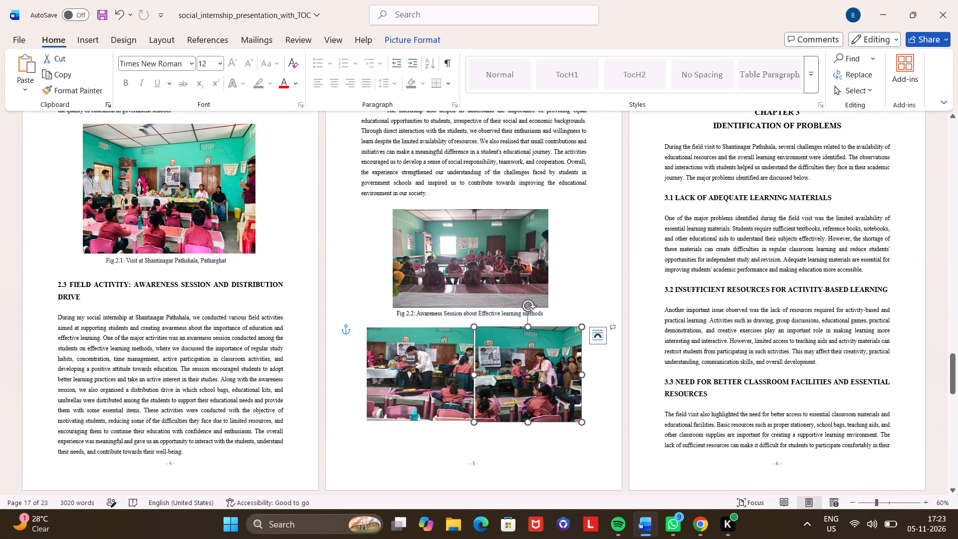
{"action": "left_click", "coordinate": [528, 421]}
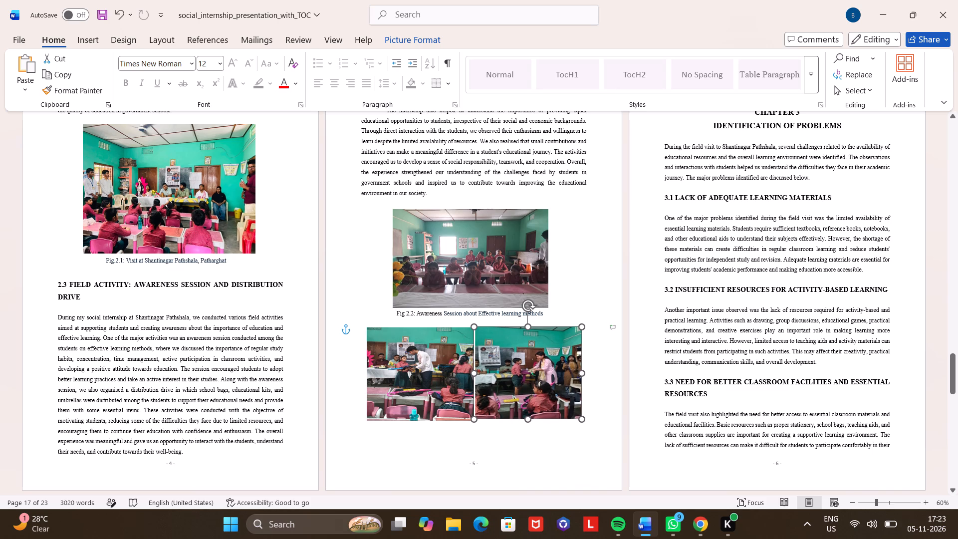
{"action": "left_click", "coordinate": [521, 442]}
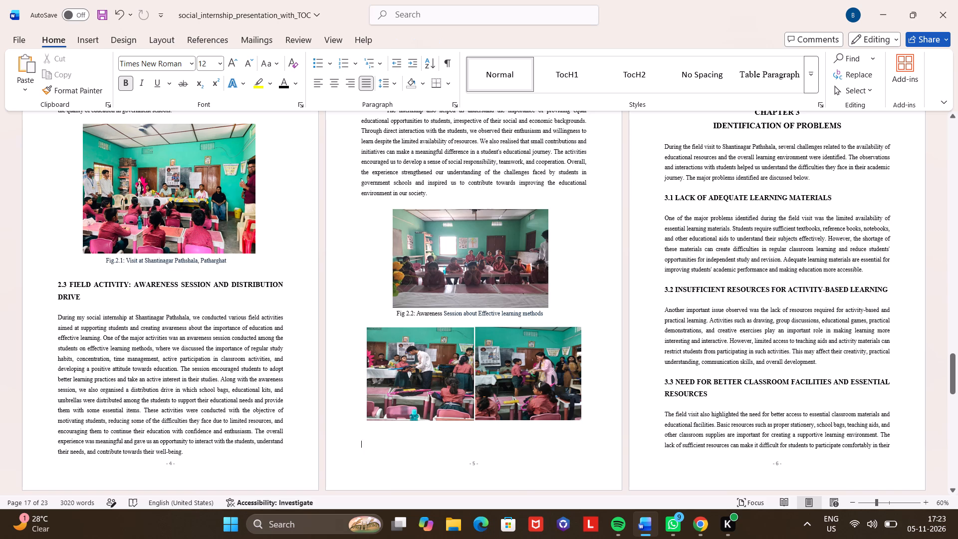
{"action": "left_click", "coordinate": [526, 357]}
{"action": "key", "text": "Down"}
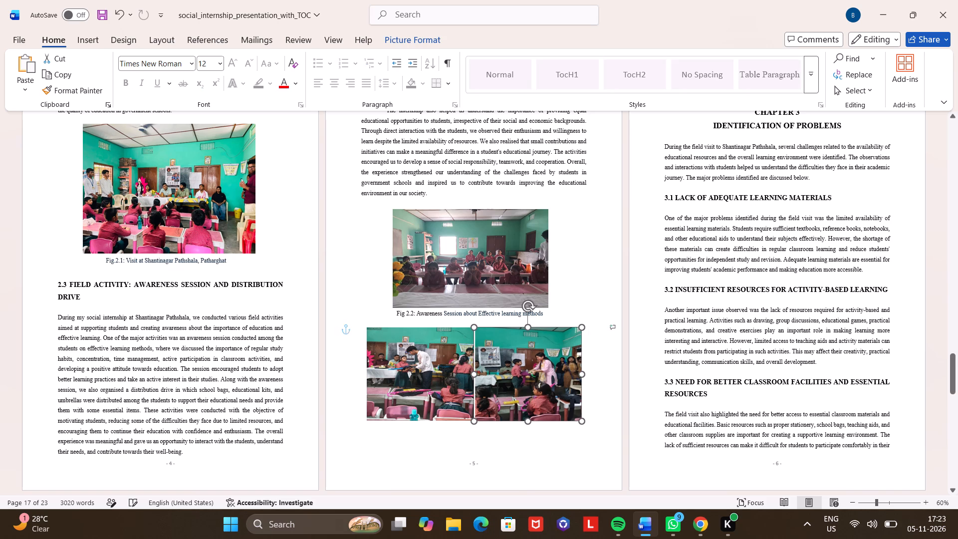
{"action": "left_click", "coordinate": [525, 436]}
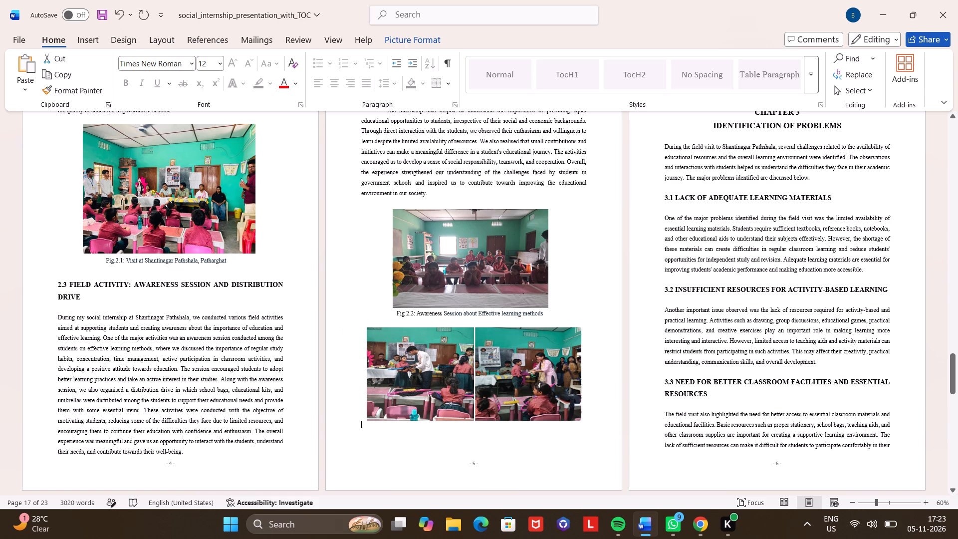
Insert a Figure caption below the first kit distribution picture, using the placeholder text "hgdf\h".
{"action": "left_click", "coordinate": [463, 410]}
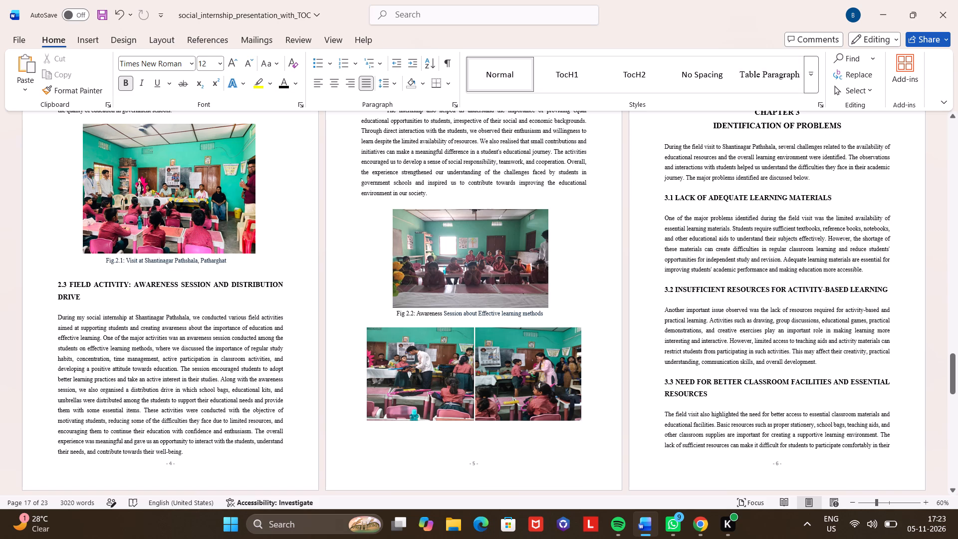
{"action": "left_click", "coordinate": [463, 410]}
{"action": "right_click", "coordinate": [463, 410]}
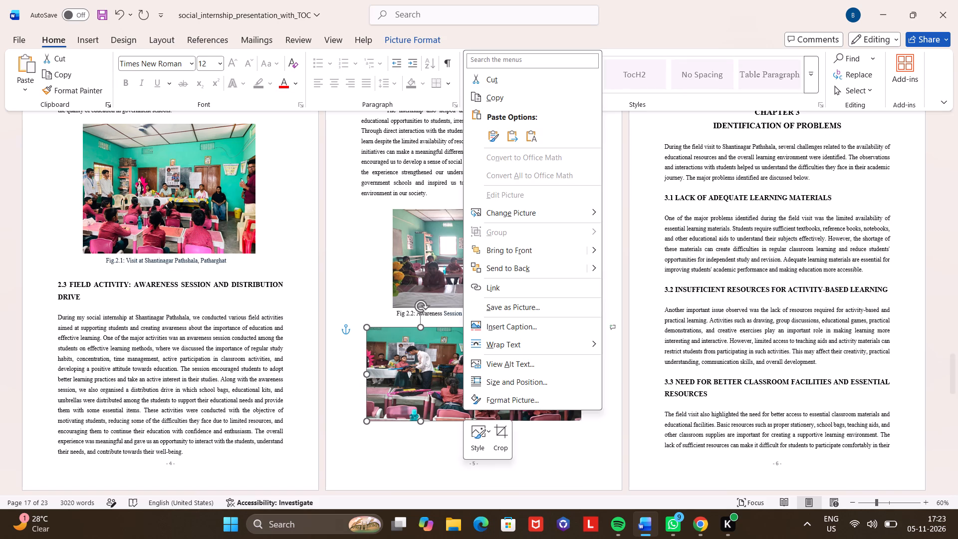
{"action": "left_click", "coordinate": [520, 328]}
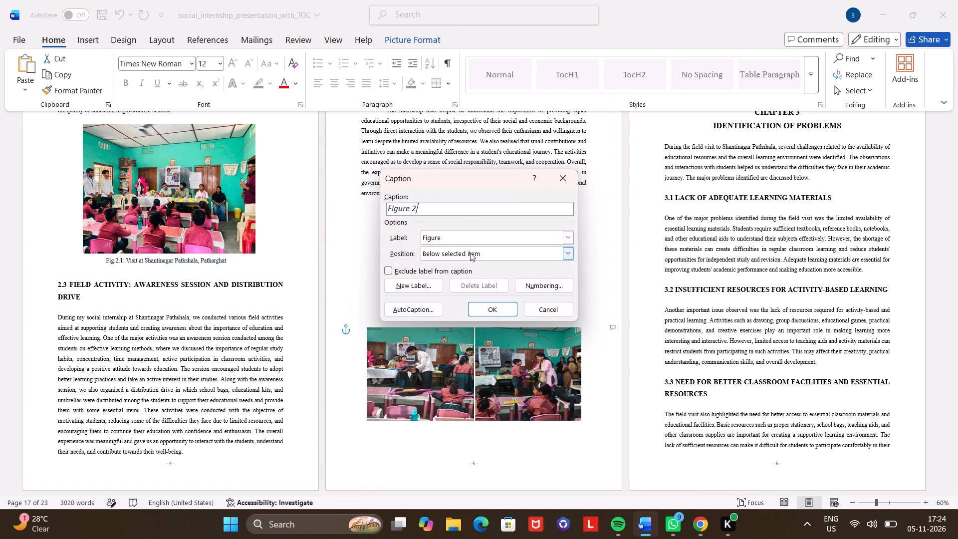
{"action": "type", "text": "hgdf\\h"}
{"action": "key", "text": "Return"}
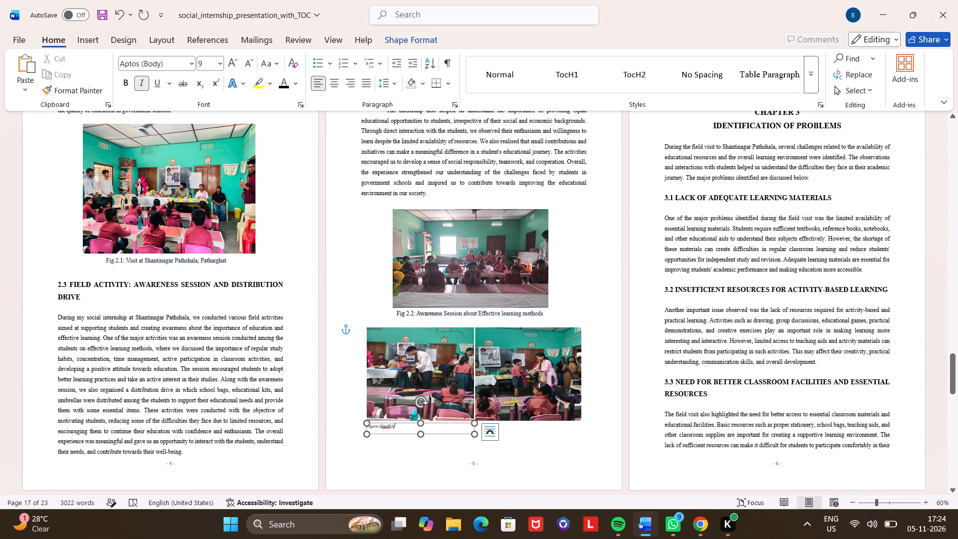
Replace the caption's placeholder text with "Distribution Drive by our Group members" in non-italic text.
{"action": "key", "text": "BackSpace"}
{"action": "key", "text": "BackSpace"}
{"action": "key", "text": "BackSpace"}
{"action": "key", "text": "BackSpace"}
{"action": "key", "text": "BackSpace"}
{"action": "key", "text": "BackSpace"}
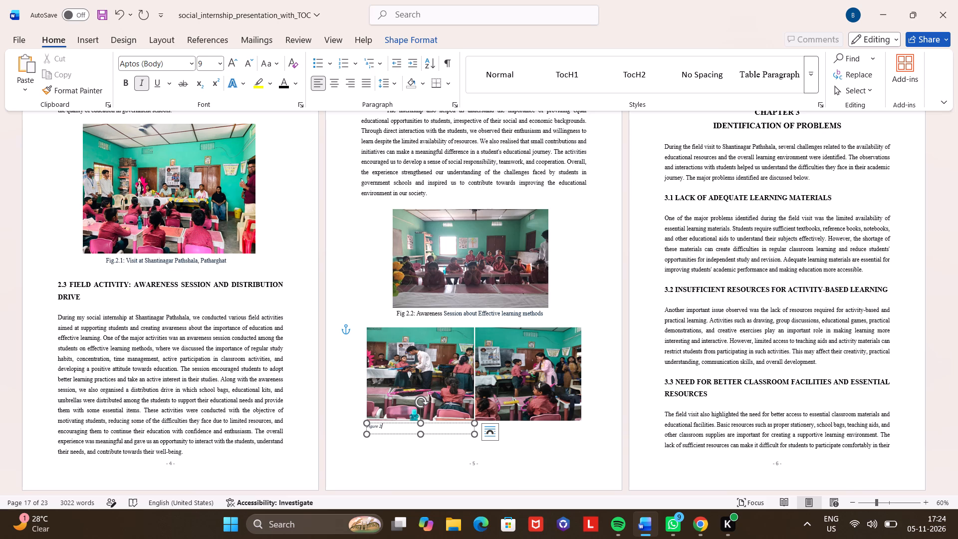
{"action": "key", "text": "ctrl+i"}
{"action": "type", "text": "Distribution"}
{"action": "key", "text": "space"}
{"action": "type", "text": "Drive by our Group members"}
Format the caption text "Distribution Drive by our Group members" as Times New Roman, 12 pt.
{"action": "key", "text": "ctrl+shift+Left"}
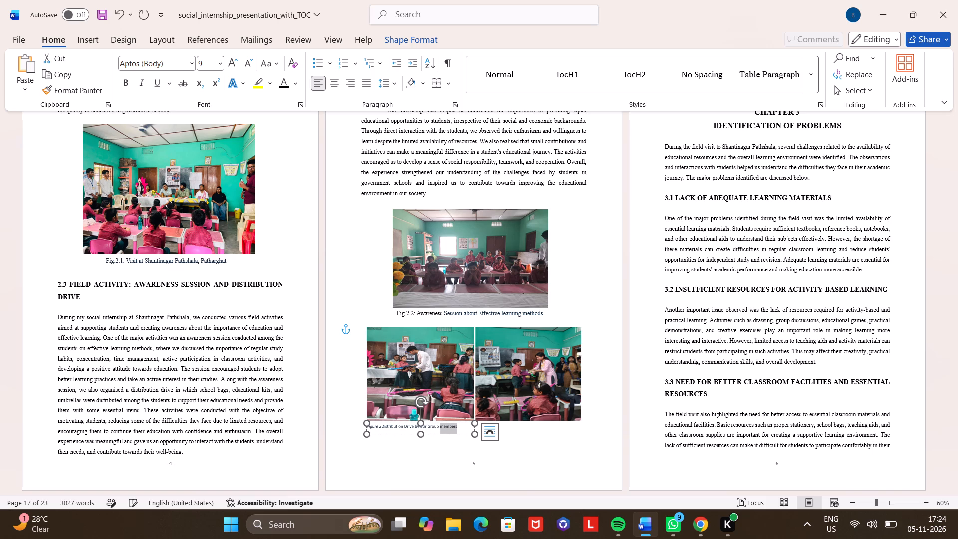
{"action": "key", "text": "ctrl+shift+Left"}
{"action": "key", "text": "ctrl+shift+Left"}
{"action": "key", "text": "ctrl+shift+Left"}
{"action": "key", "text": "ctrl+shift+Left"}
{"action": "key", "text": "ctrl+shift+Left"}
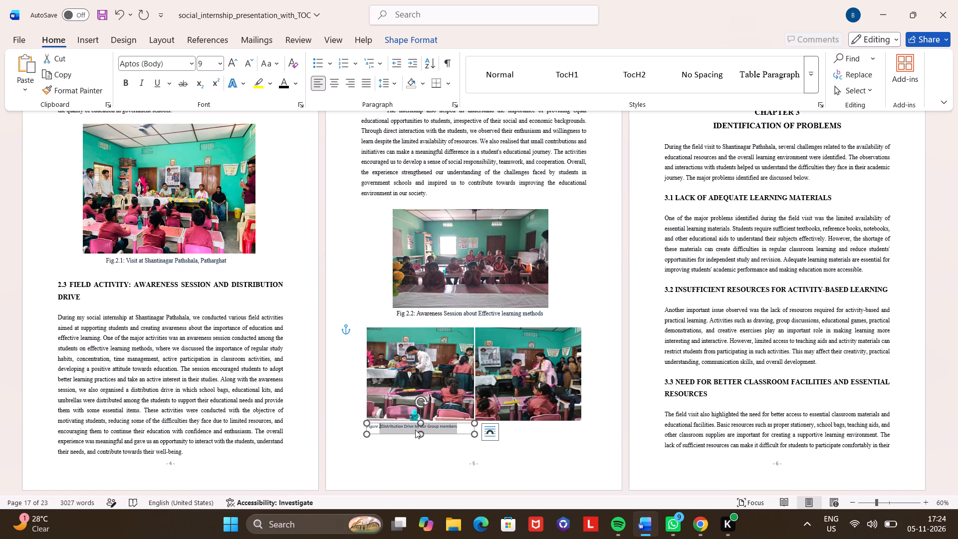
{"action": "key", "text": "ctrl+shift+Right"}
{"action": "key", "text": "ctrl+shift+Left"}
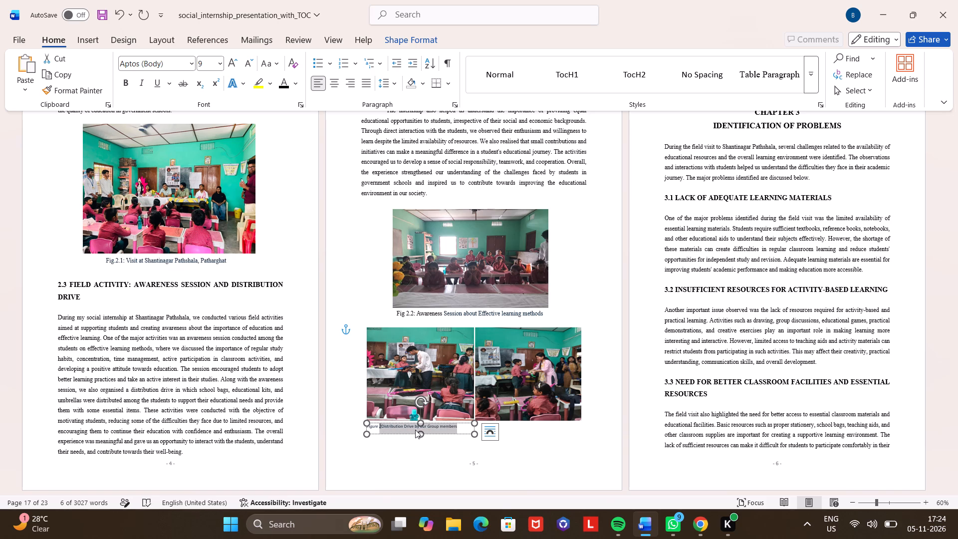
{"action": "key", "text": "shift+Right"}
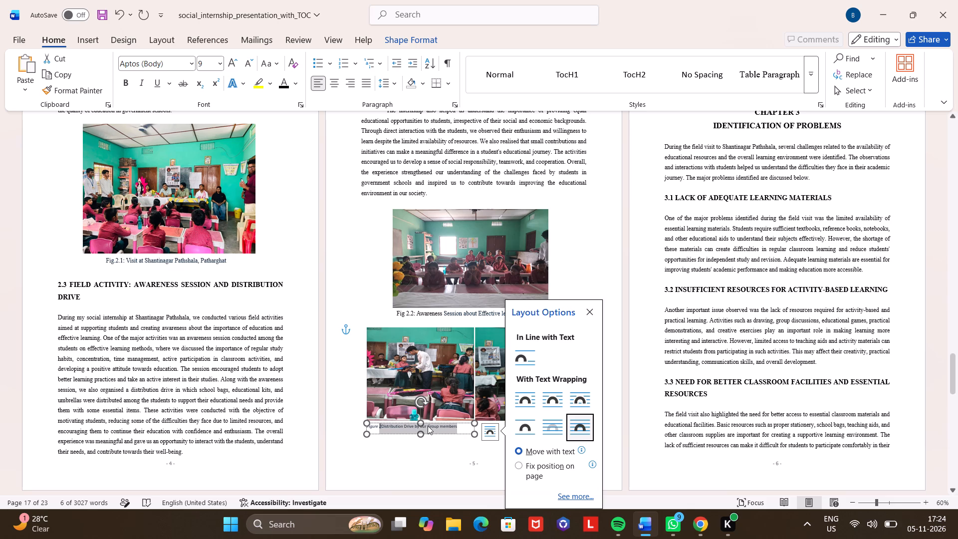
{"action": "left_click", "coordinate": [235, 62]}
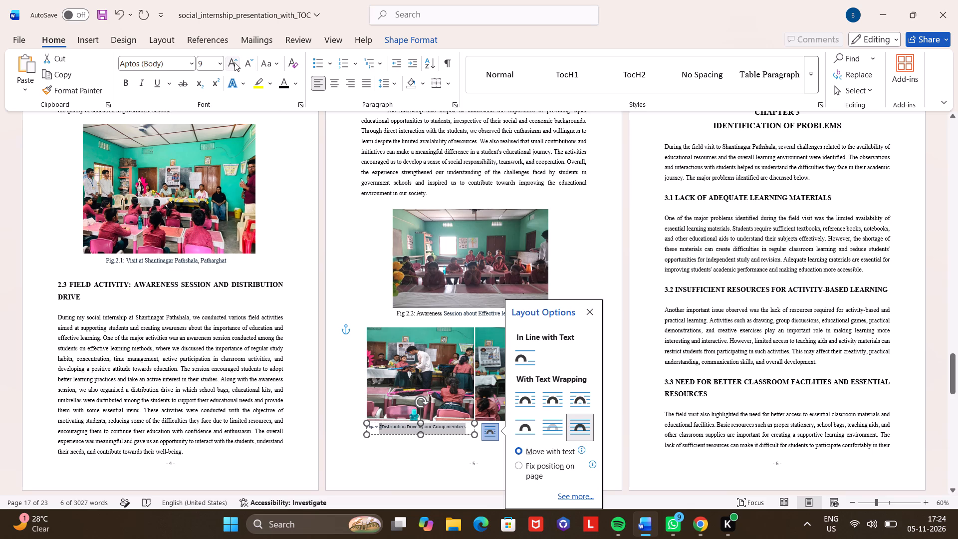
{"action": "left_click", "coordinate": [235, 62]}
{"action": "left_click", "coordinate": [235, 62]}
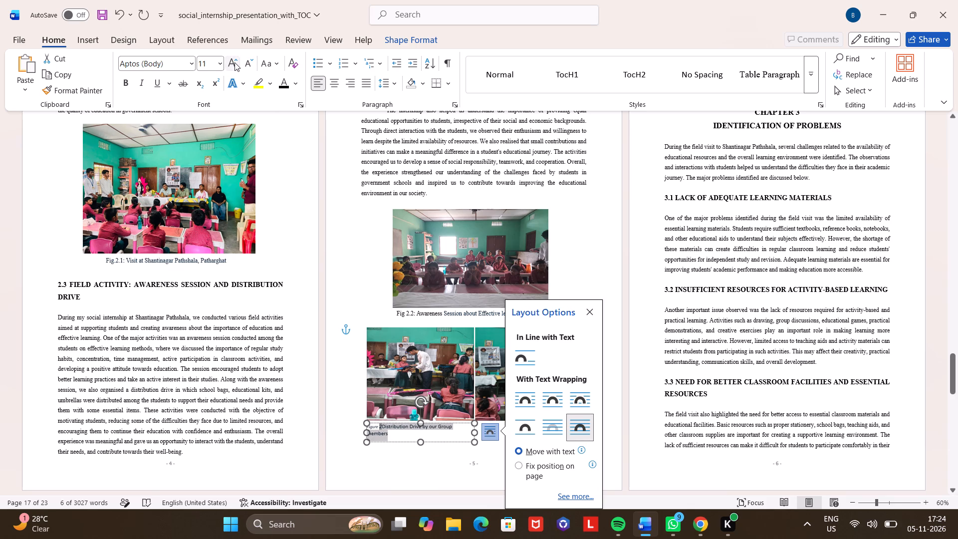
{"action": "left_click", "coordinate": [175, 60]}
{"action": "type", "text": "to"}
{"action": "key", "text": "BackSpace"}
{"action": "type", "text": "imes"}
{"action": "key", "text": "Return"}
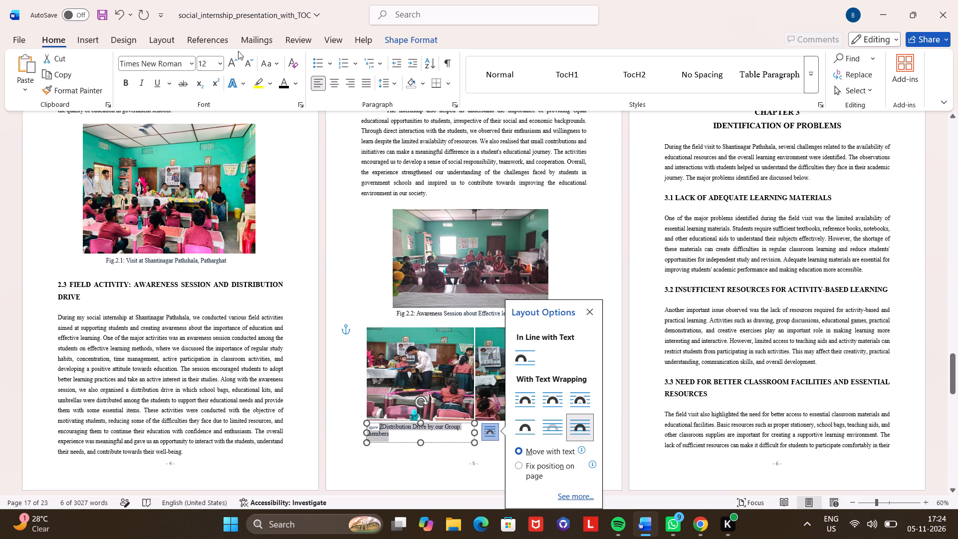
{"action": "left_click", "coordinate": [465, 470]}
{"action": "left_click", "coordinate": [454, 435]}
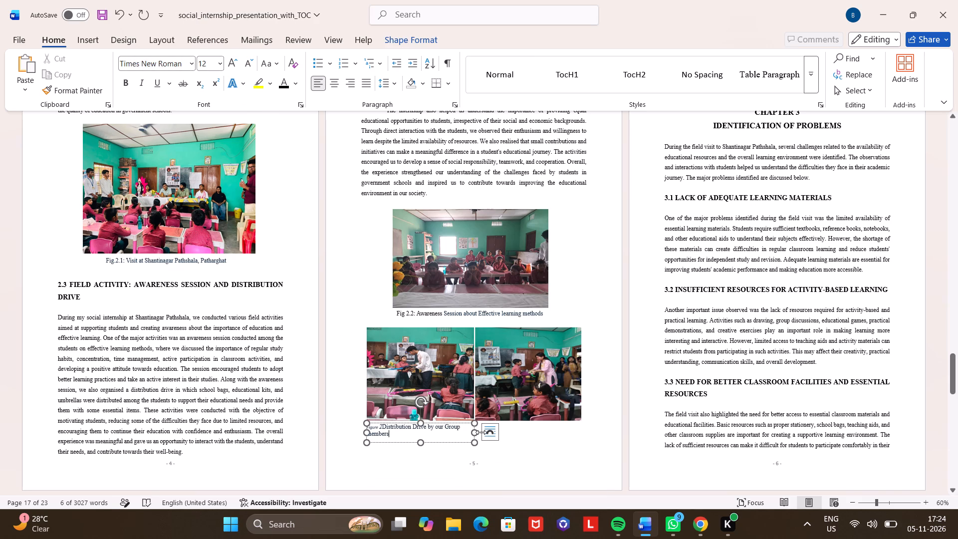
Widen the kit distribution caption box so its text fits on a single line.
{"action": "left_click_drag", "start_coordinate": [477, 432], "coordinate": [519, 430]}
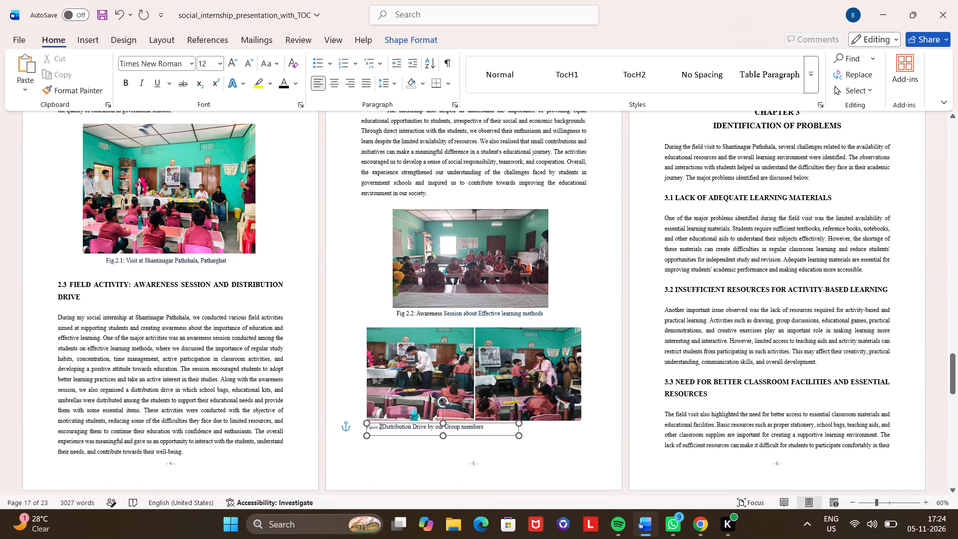
{"action": "left_click_drag", "start_coordinate": [519, 430], "coordinate": [522, 430]}
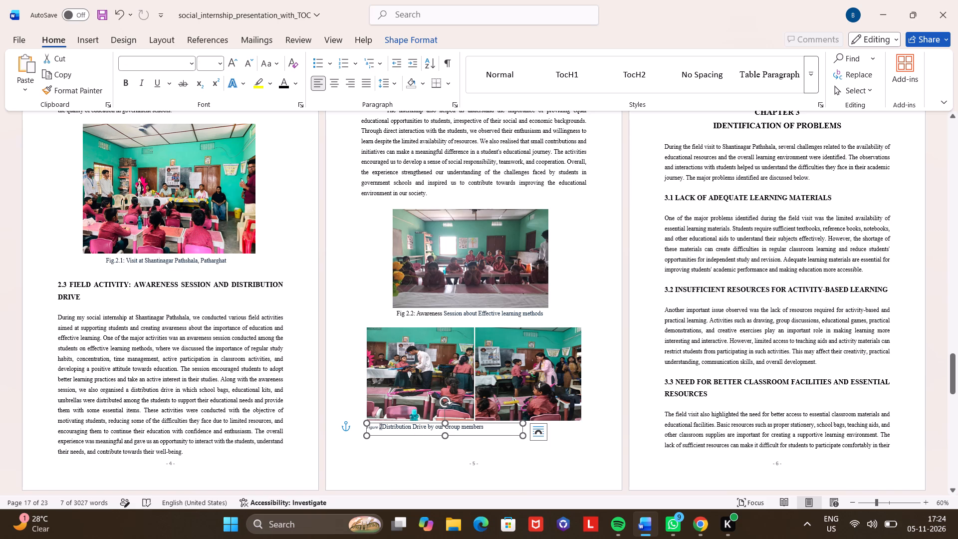
Replace the caption's automatic "Figure 2" label with "Fig 2.3" in non-italic text.
{"action": "left_click", "coordinate": [383, 427]}
{"action": "key", "text": "BackSpace"}
{"action": "key", "text": "BackSpace"}
{"action": "key", "text": "BackSpace"}
{"action": "key", "text": "BackSpace"}
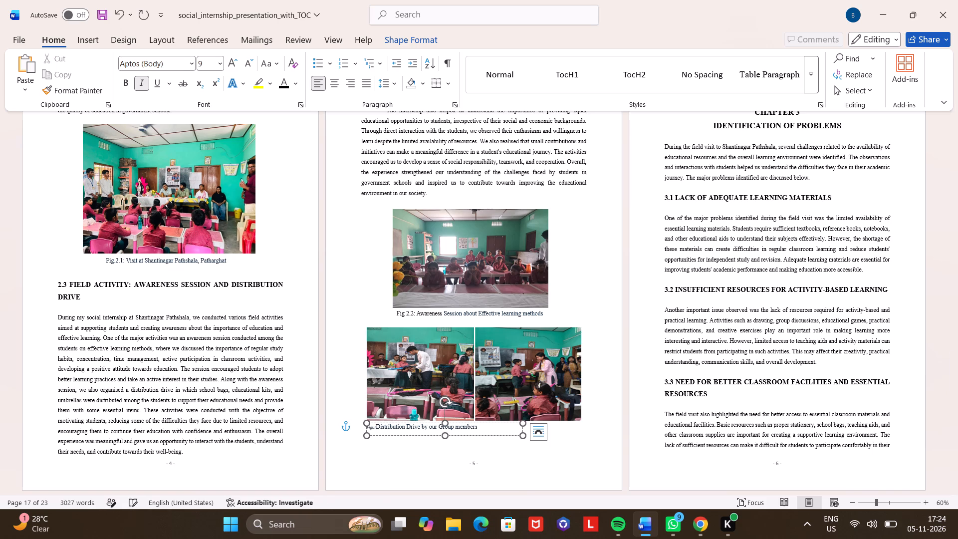
{"action": "key", "text": "BackSpace"}
{"action": "key", "text": "BackSpace"}
{"action": "key", "text": "BackSpace"}
{"action": "key", "text": "BackSpace"}
{"action": "key", "text": "BackSpace"}
{"action": "key", "text": "ctrl+i"}
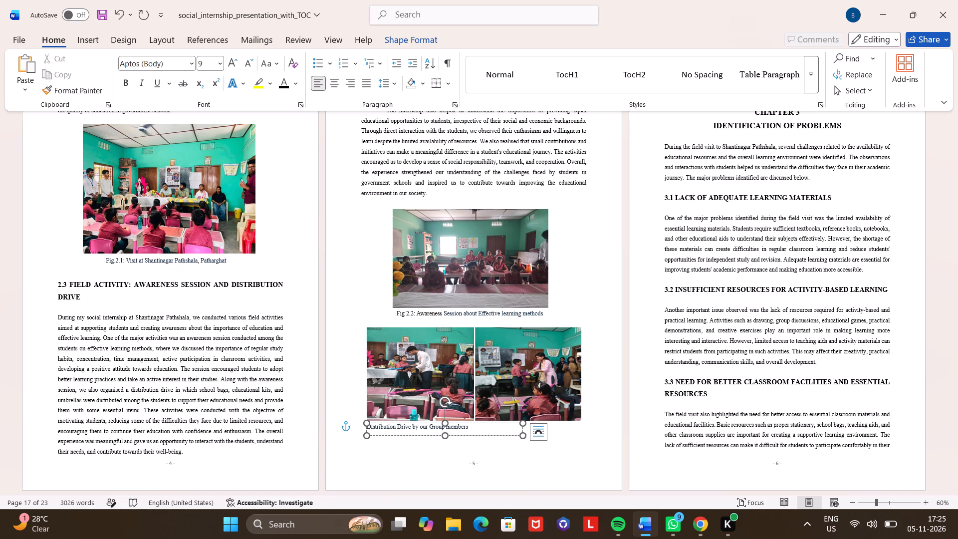
{"action": "type", "text": "Fi"}
{"action": "key", "text": "g"}
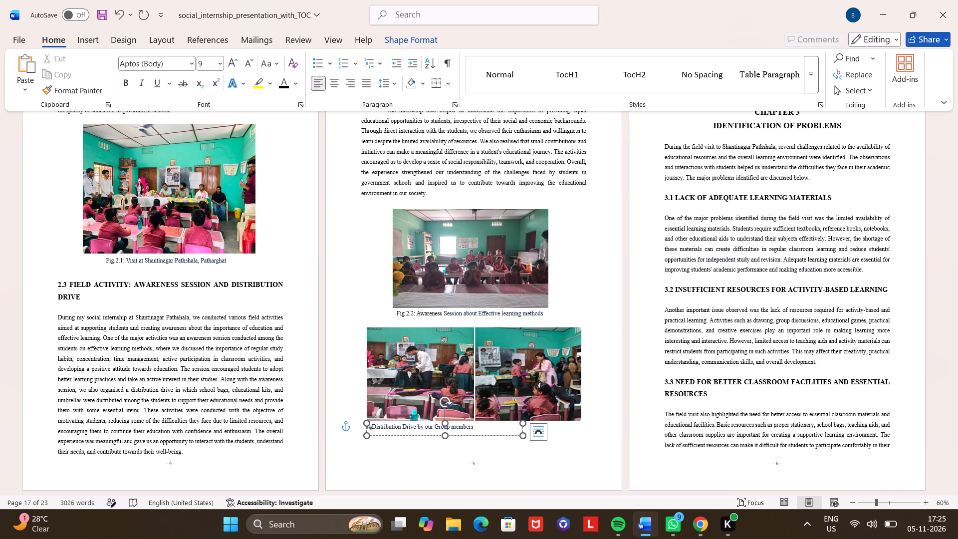
{"action": "key", "text": "space"}
{"action": "type", "text": "2."}
{"action": "key", "text": "BackSpace"}
{"action": "key", "text": "period"}
{"action": "key", "text": "3"}
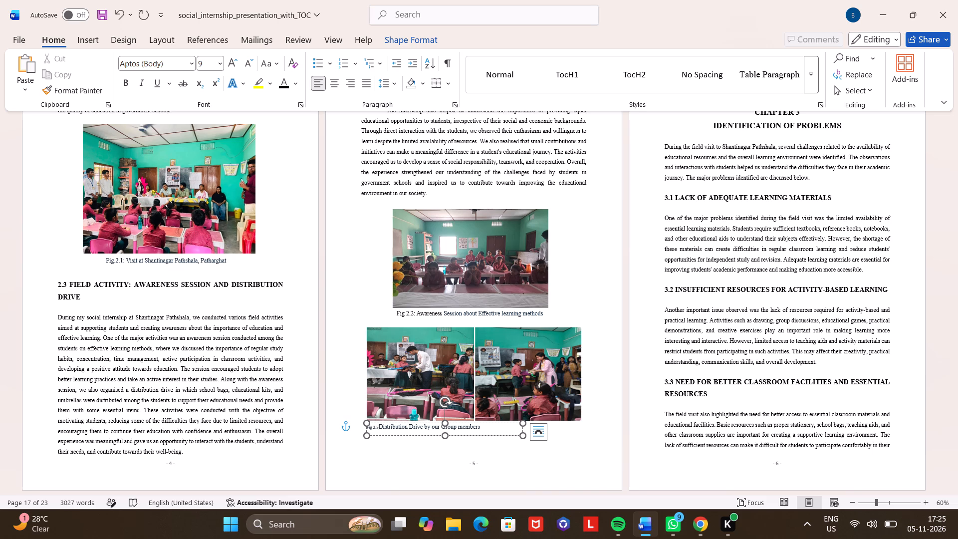
Format the "Fig 2.3" label of the kit distribution caption as Times New Roman, 12 pt.
{"action": "key", "text": "ctrl+shift+Left"}
{"action": "key", "text": "ctrl+shift+Left"}
{"action": "key", "text": "ctrl+shift+Left"}
{"action": "key", "text": "ctrl+shift+Left"}
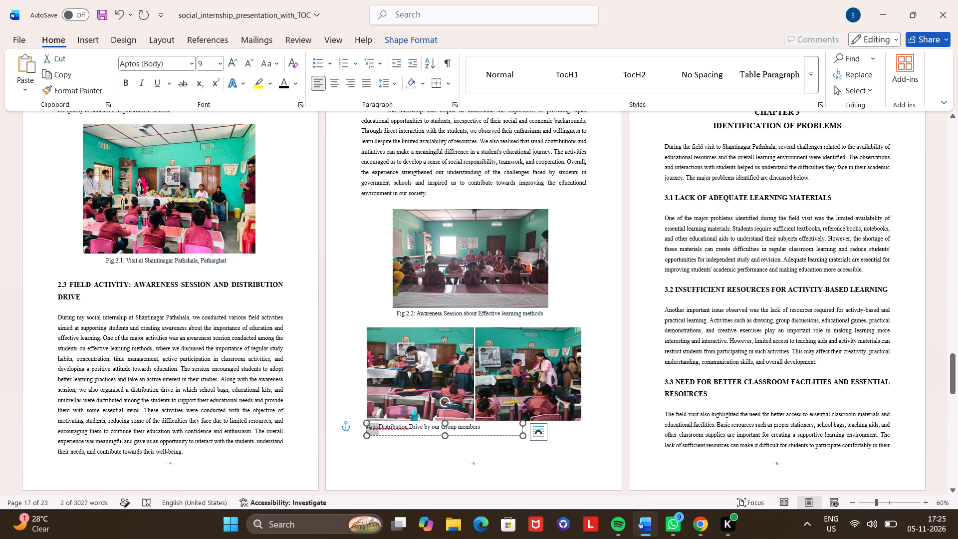
{"action": "left_click", "coordinate": [236, 64]}
{"action": "left_click", "coordinate": [236, 64]}
{"action": "left_click", "coordinate": [236, 64]}
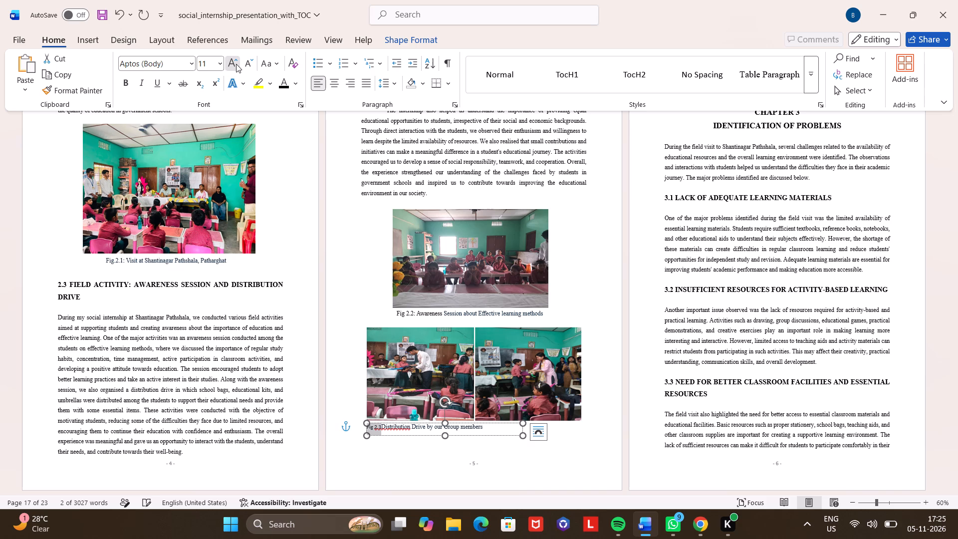
{"action": "left_click", "coordinate": [175, 63]}
{"action": "type", "text": "tin"}
{"action": "key", "text": "BackSpace"}
{"action": "type", "text": "mes"}
{"action": "key", "text": "Return"}
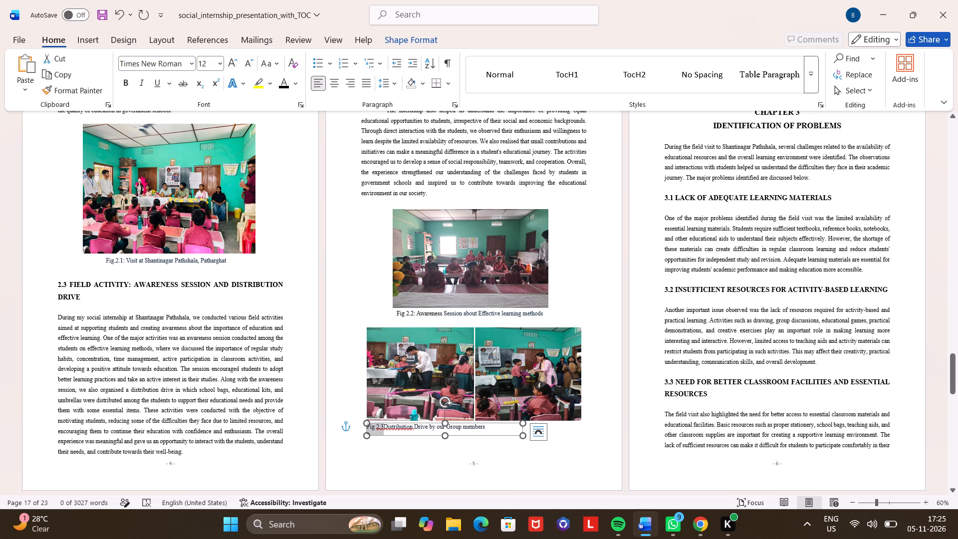
Shift the Fig 2.3 caption box rightwards from the left edge of the kit distribution pictures.
{"action": "left_click", "coordinate": [481, 436]}
{"action": "key", "text": "Right"}
{"action": "key", "text": "Right"}
{"action": "key", "text": "Right"}
{"action": "key", "text": "Right"}
{"action": "key", "text": "Right"}
{"action": "key", "text": "Right"}
{"action": "key", "text": "Right"}
{"action": "key", "text": "Right"}
{"action": "key", "text": "Right"}
{"action": "key", "text": "Right"}
{"action": "key", "text": "Right"}
{"action": "key", "text": "Right"}
{"action": "key", "text": "Right"}
{"action": "key", "text": "Right"}
{"action": "key", "text": "Right"}
{"action": "key", "text": "Right"}
{"action": "key", "text": "Right"}
{"action": "key", "text": "Right"}
{"action": "key", "text": "Right"}
{"action": "key", "text": "Right"}
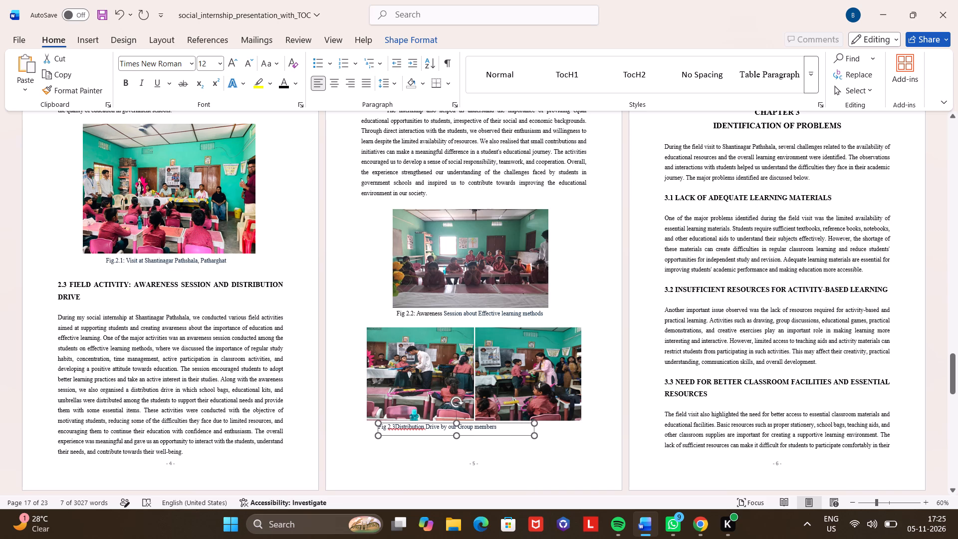
Insert a space between "Fig 2.3" and "Distribution" and centre-align the caption text in its box.
{"action": "left_click", "coordinate": [432, 426]}
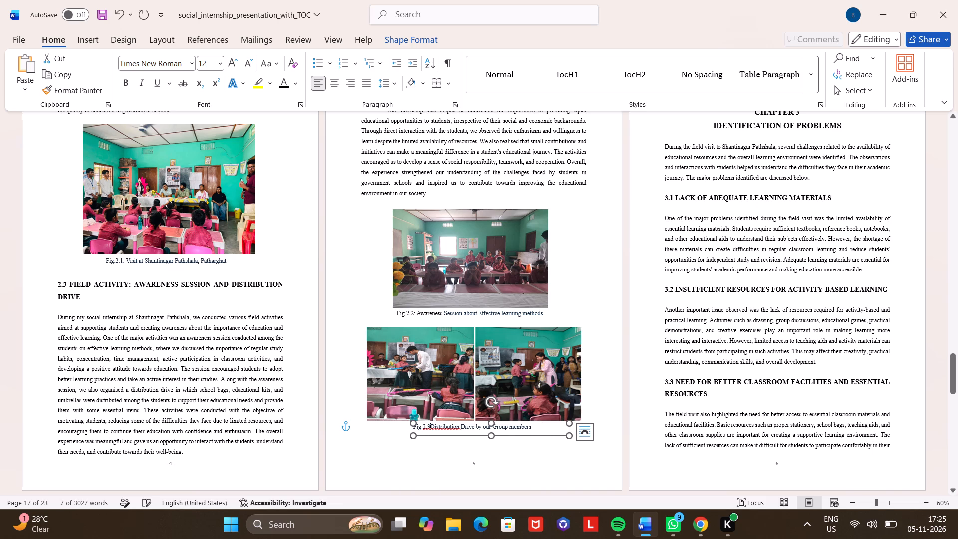
{"action": "key", "text": "space"}
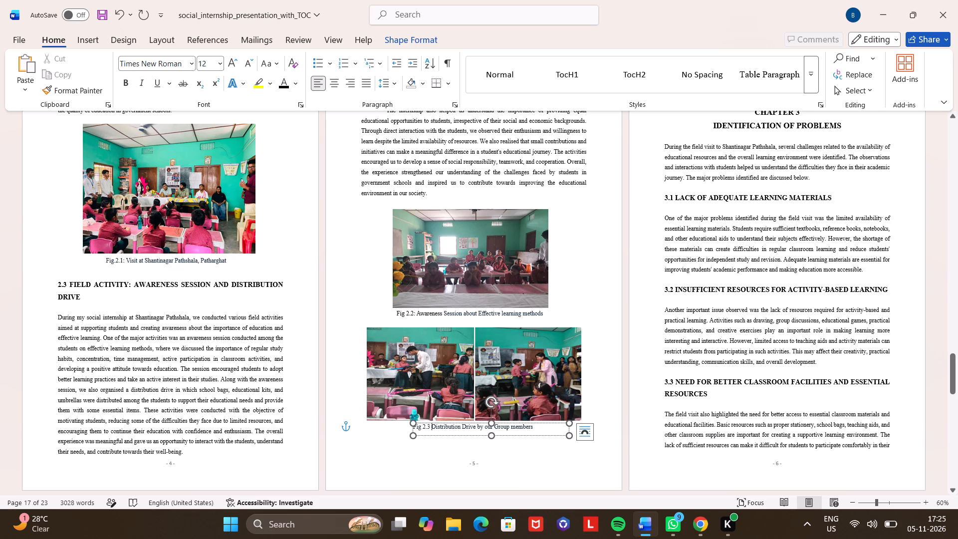
{"action": "left_click", "coordinate": [334, 83]}
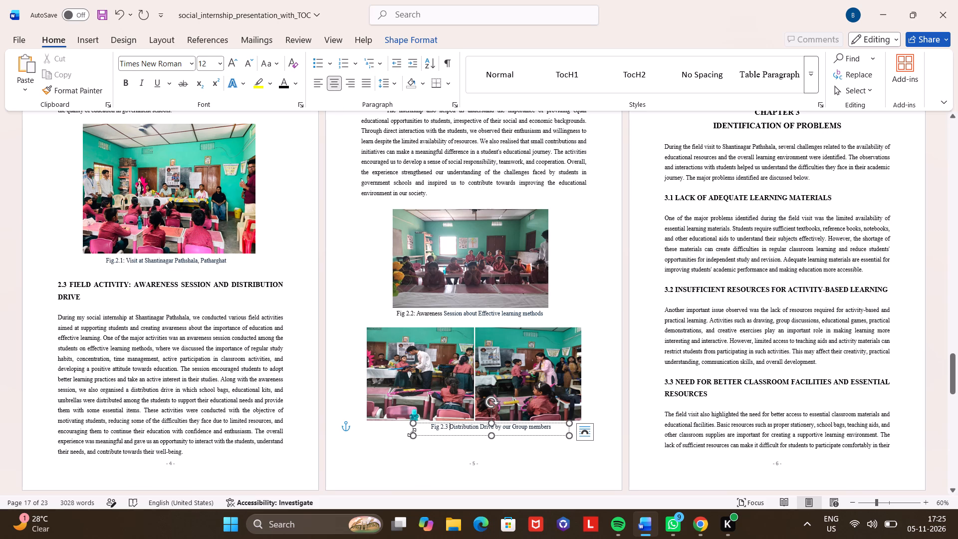
Nudge the Fig 2.3 caption box back leftwards so the caption sits centred beneath the two kit distribution pictures.
{"action": "left_click", "coordinate": [427, 436]}
{"action": "key", "text": "Left"}
{"action": "key", "text": "Left"}
{"action": "key", "text": "Left"}
{"action": "key", "text": "Left"}
{"action": "key", "text": "Left"}
{"action": "key", "text": "Left"}
{"action": "key", "text": "Left"}
{"action": "key", "text": "Left"}
{"action": "key", "text": "Left"}
{"action": "key", "text": "Left"}
{"action": "key", "text": "Left"}
{"action": "key", "text": "Left"}
{"action": "key", "text": "Left"}
{"action": "key", "text": "Left"}
{"action": "key", "text": "Left"}
{"action": "key", "text": "Left"}
{"action": "key", "text": "Left"}
{"action": "key", "text": "Left"}
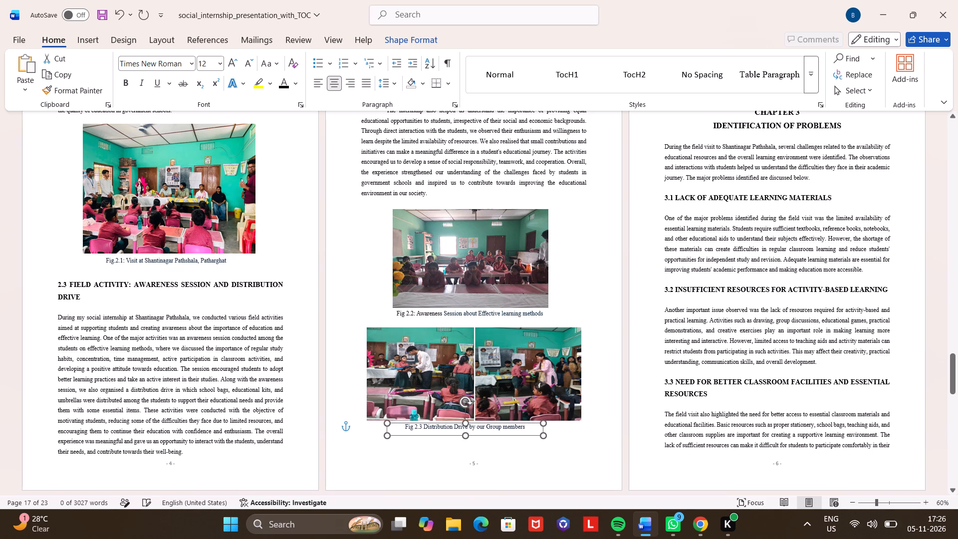
{"action": "key", "text": "Right"}
{"action": "key", "text": "Right"}
{"action": "key", "text": "Right"}
{"action": "key", "text": "Right"}
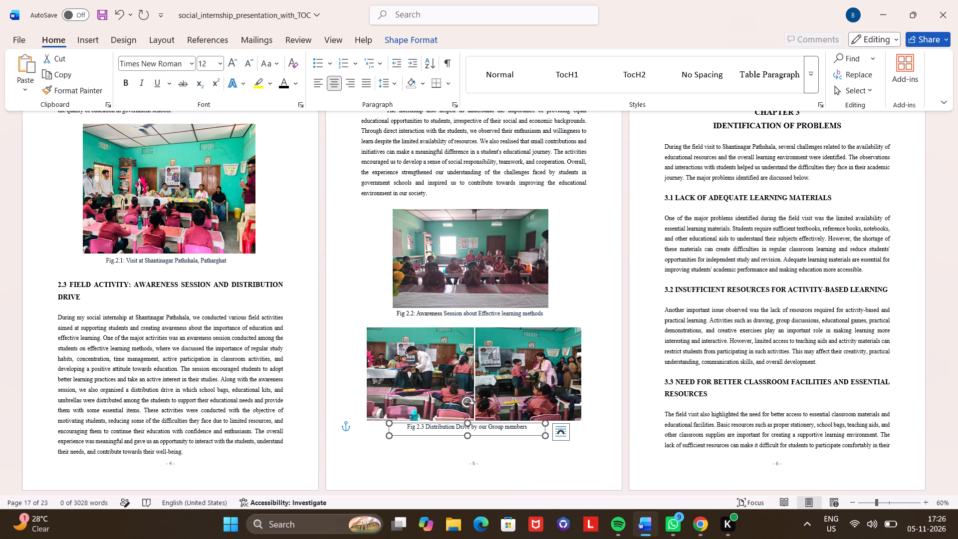
{"action": "left_click", "coordinate": [591, 251]}
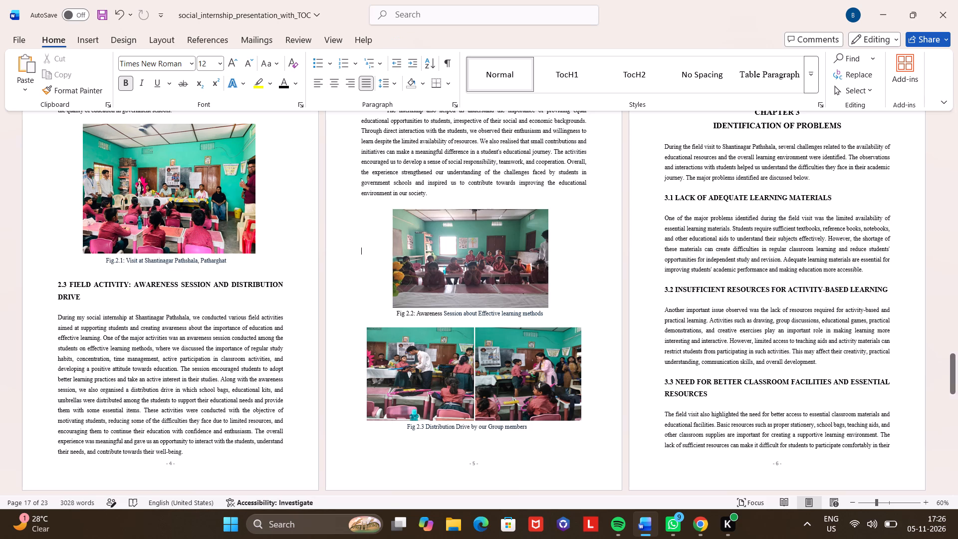
Save the internship report document under its existing name.
{"action": "left_click", "coordinate": [29, 40]}
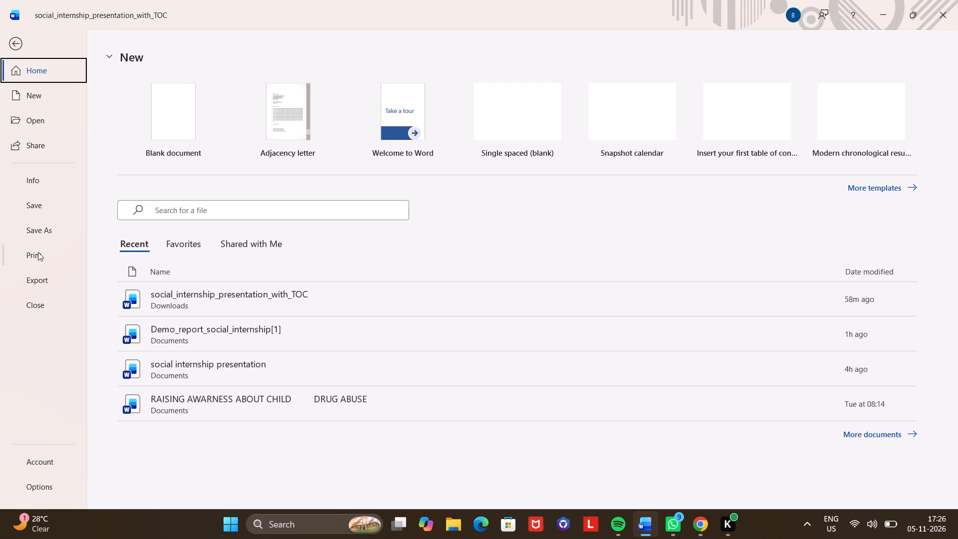
{"action": "left_click", "coordinate": [52, 201]}
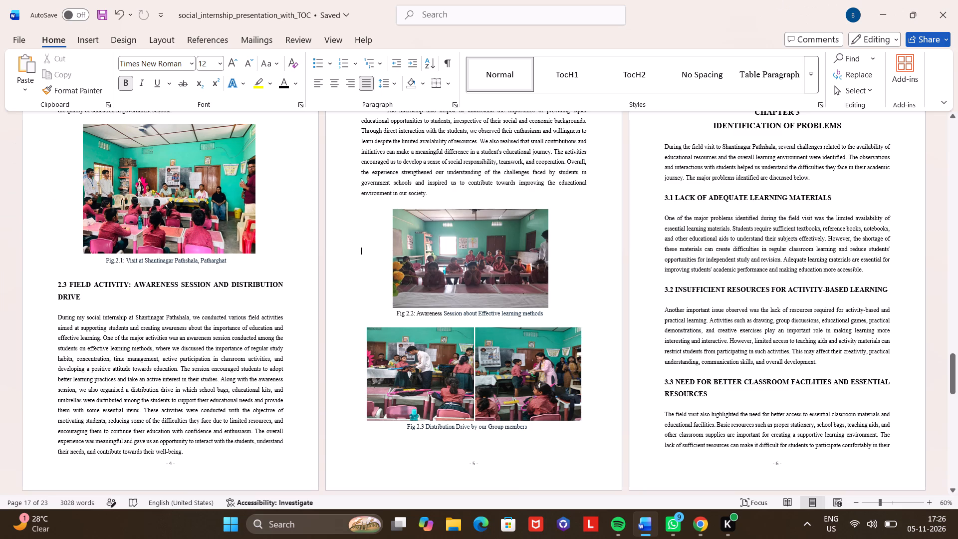